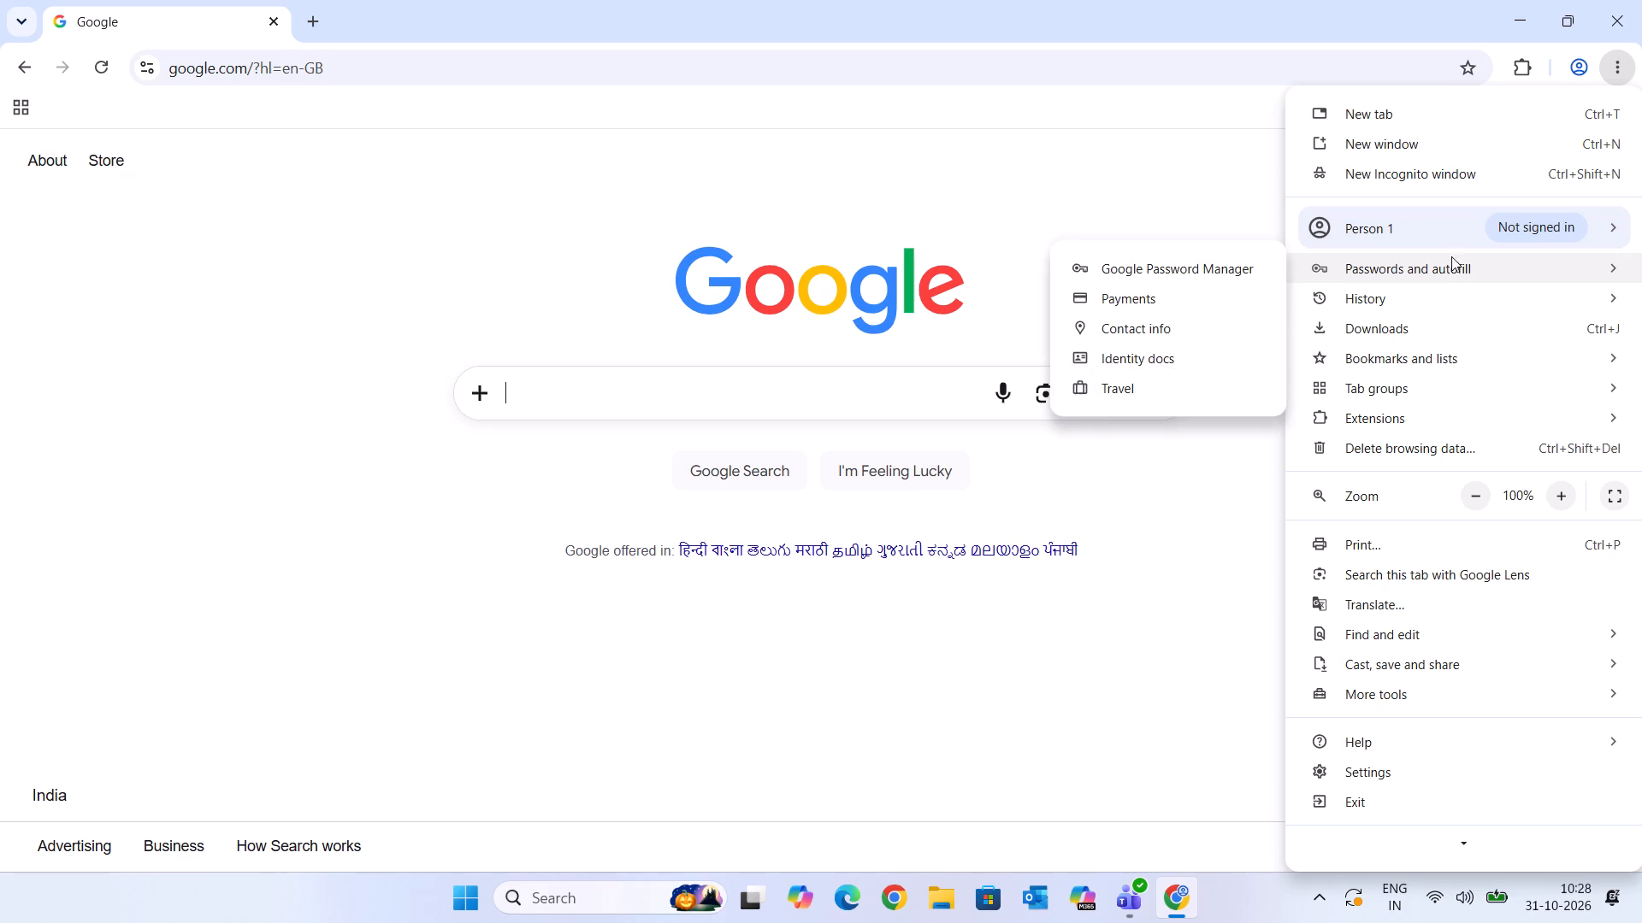
Check the browser's download history and close it again.
click(1421, 318)
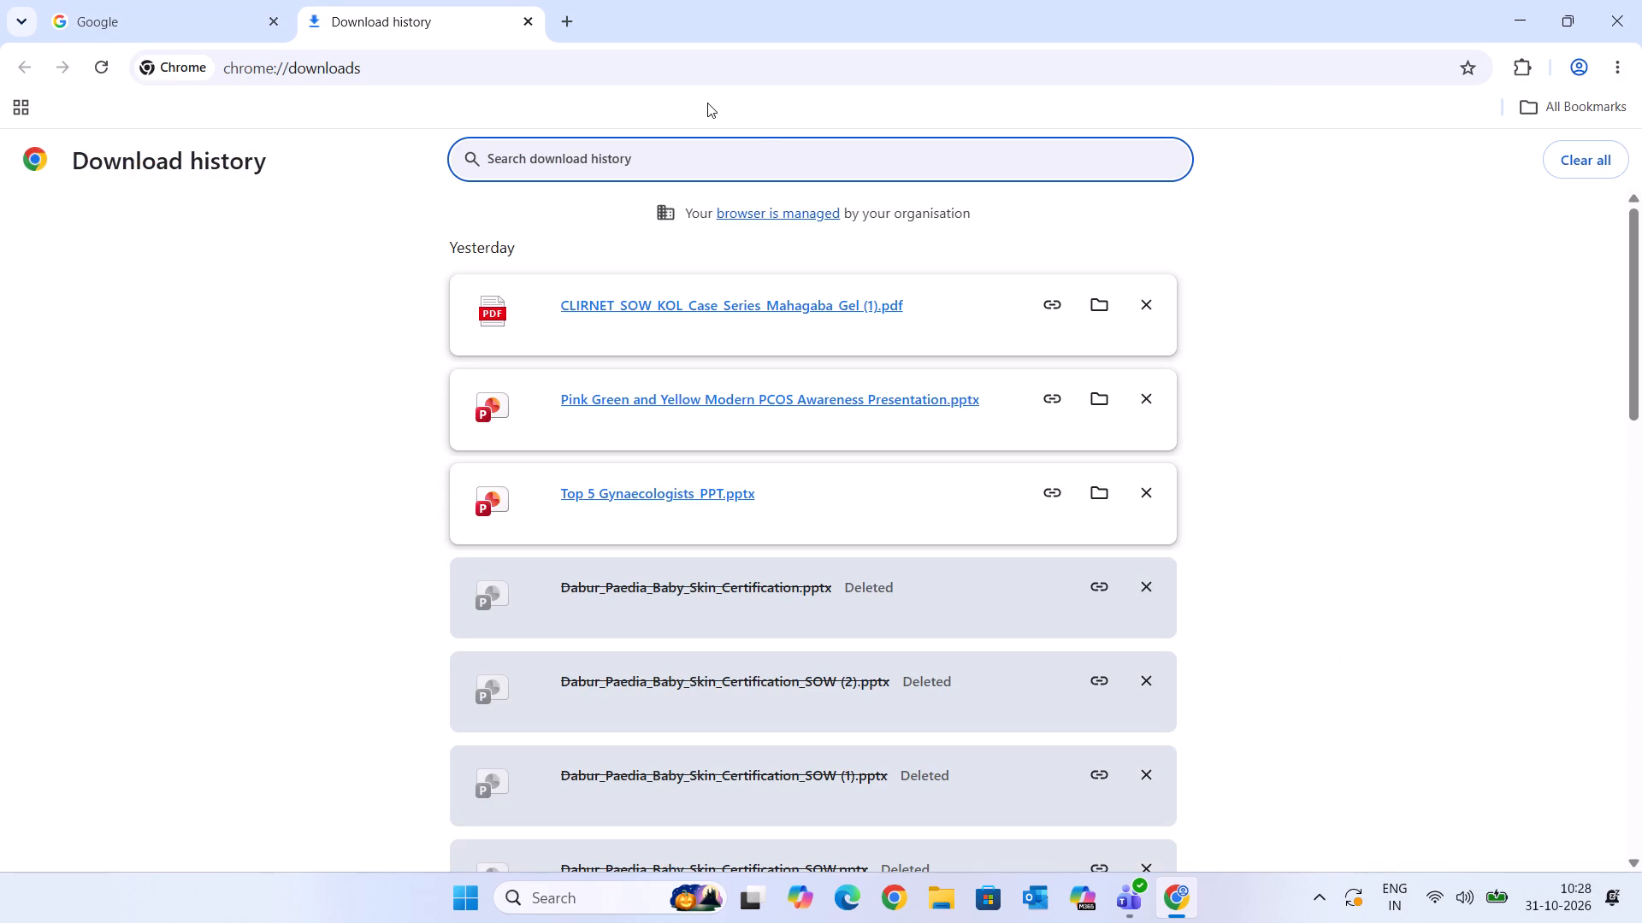
click(528, 18)
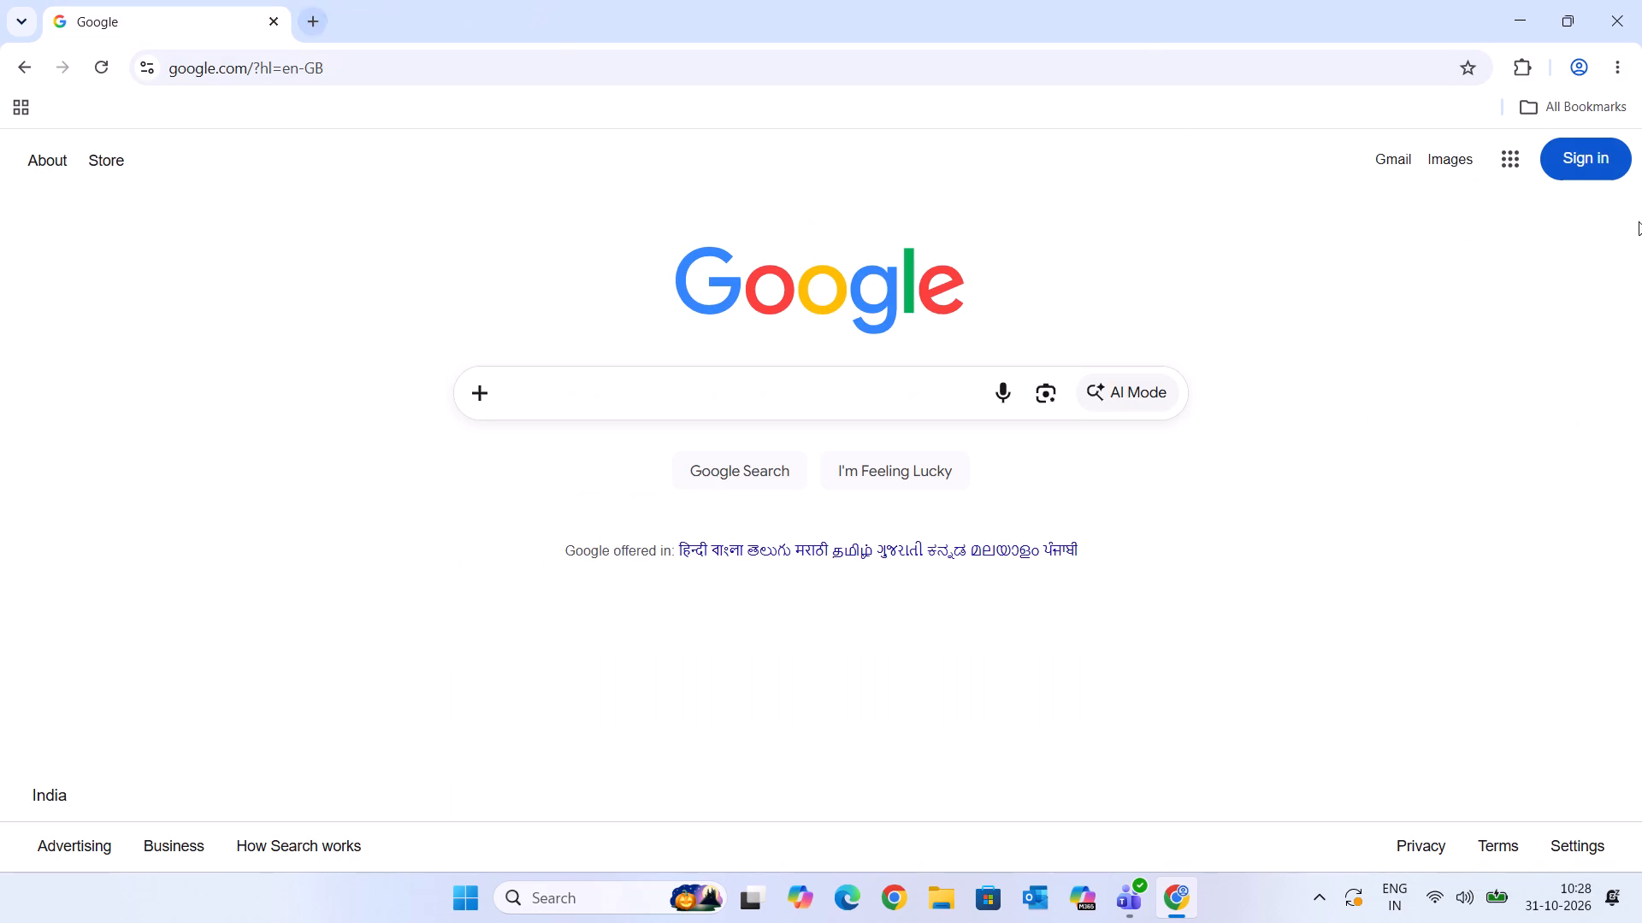
Restore the recently closed window of 11 tabs from the browsing history.
click(1618, 73)
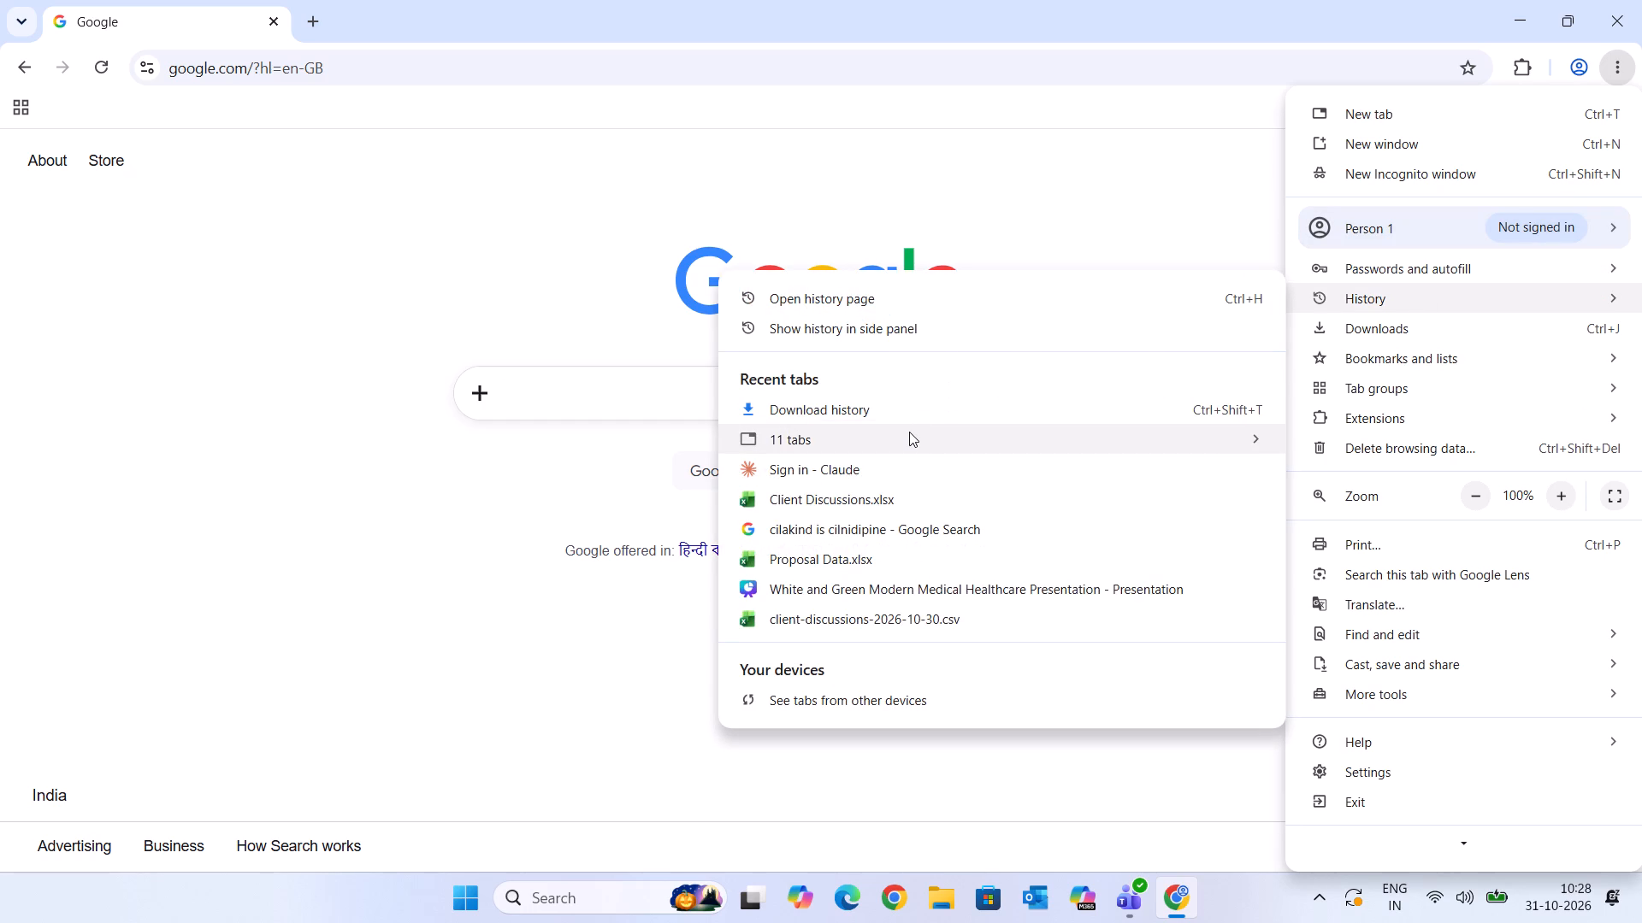
click(909, 432)
click(471, 430)
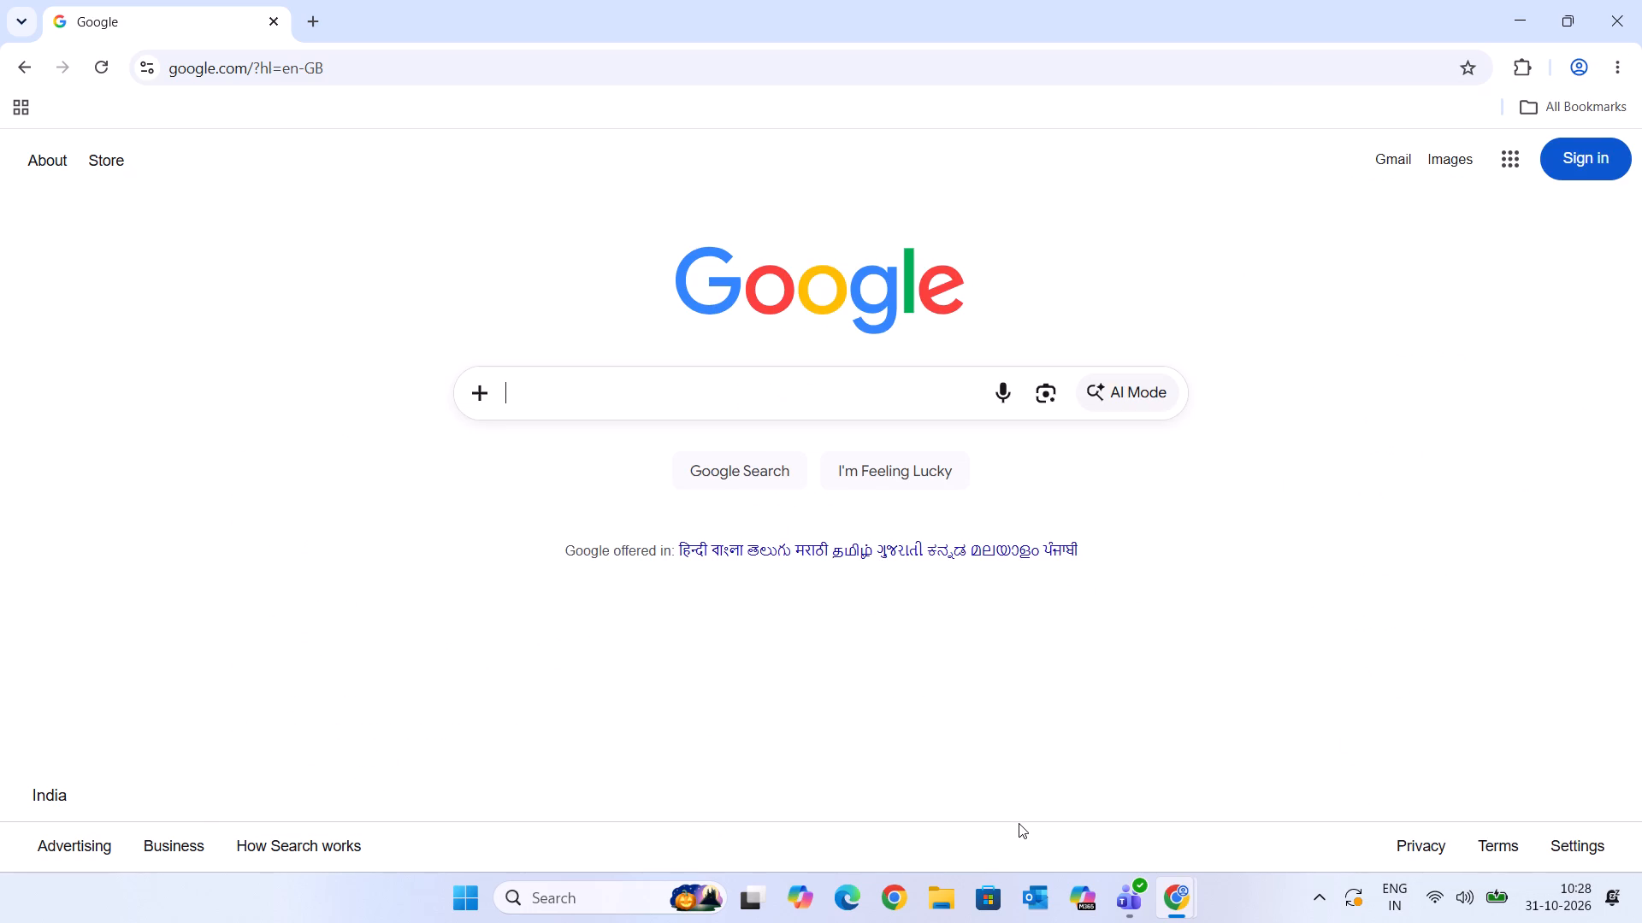
Close the window showing only the Google homepage and maximize the restored window with the Client Discussions workbook.
click(1171, 914)
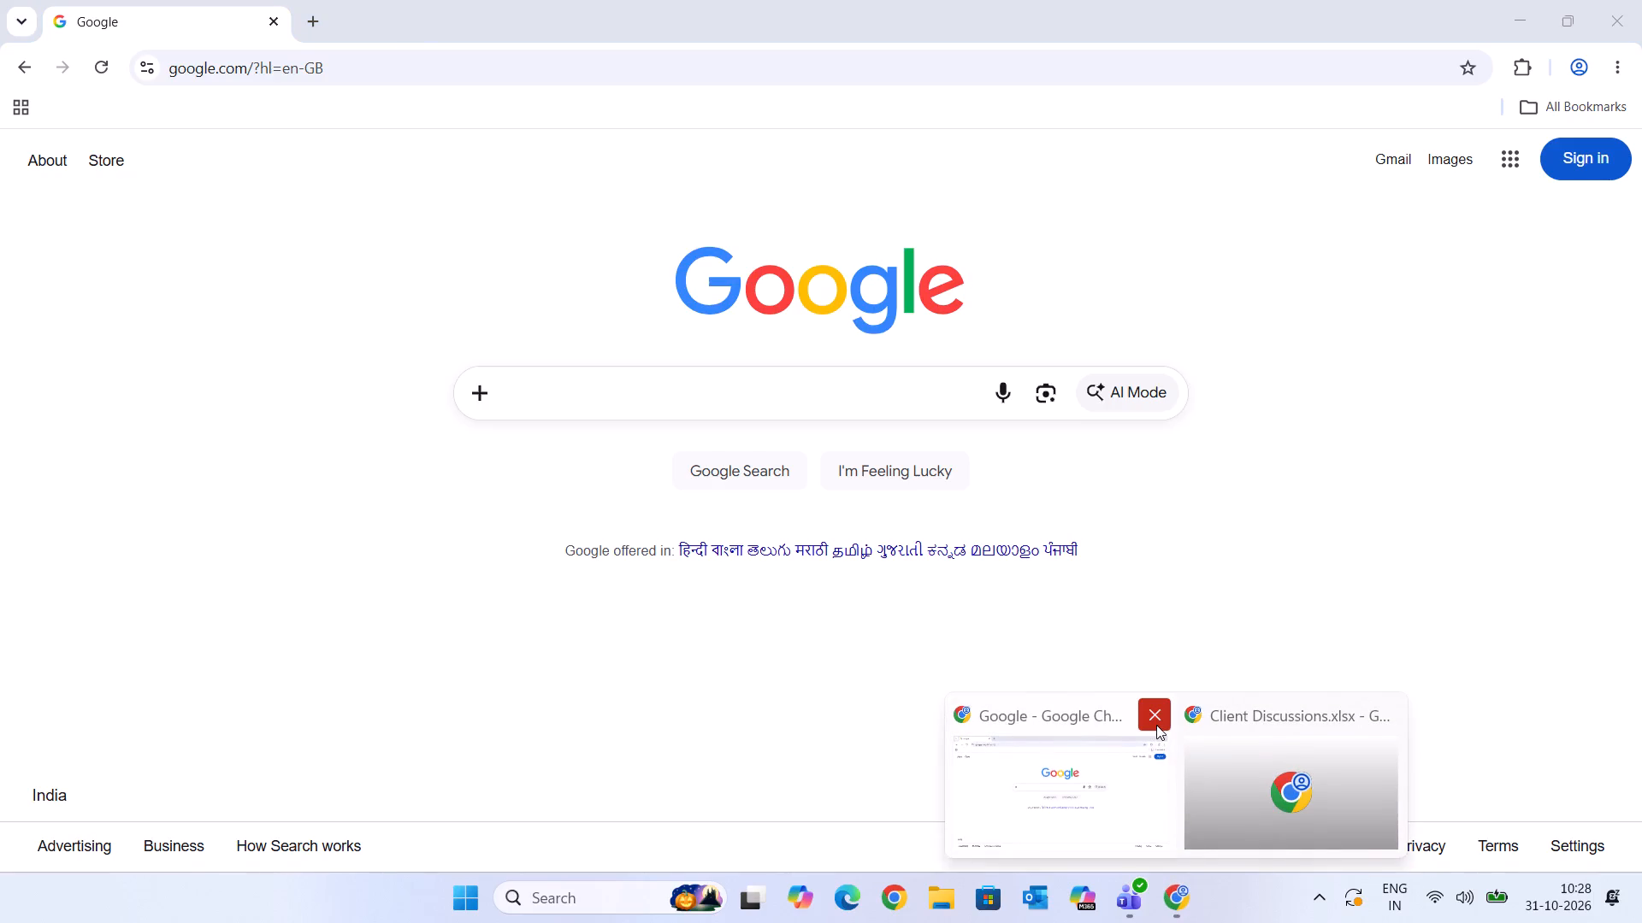
click(1156, 723)
click(1146, 759)
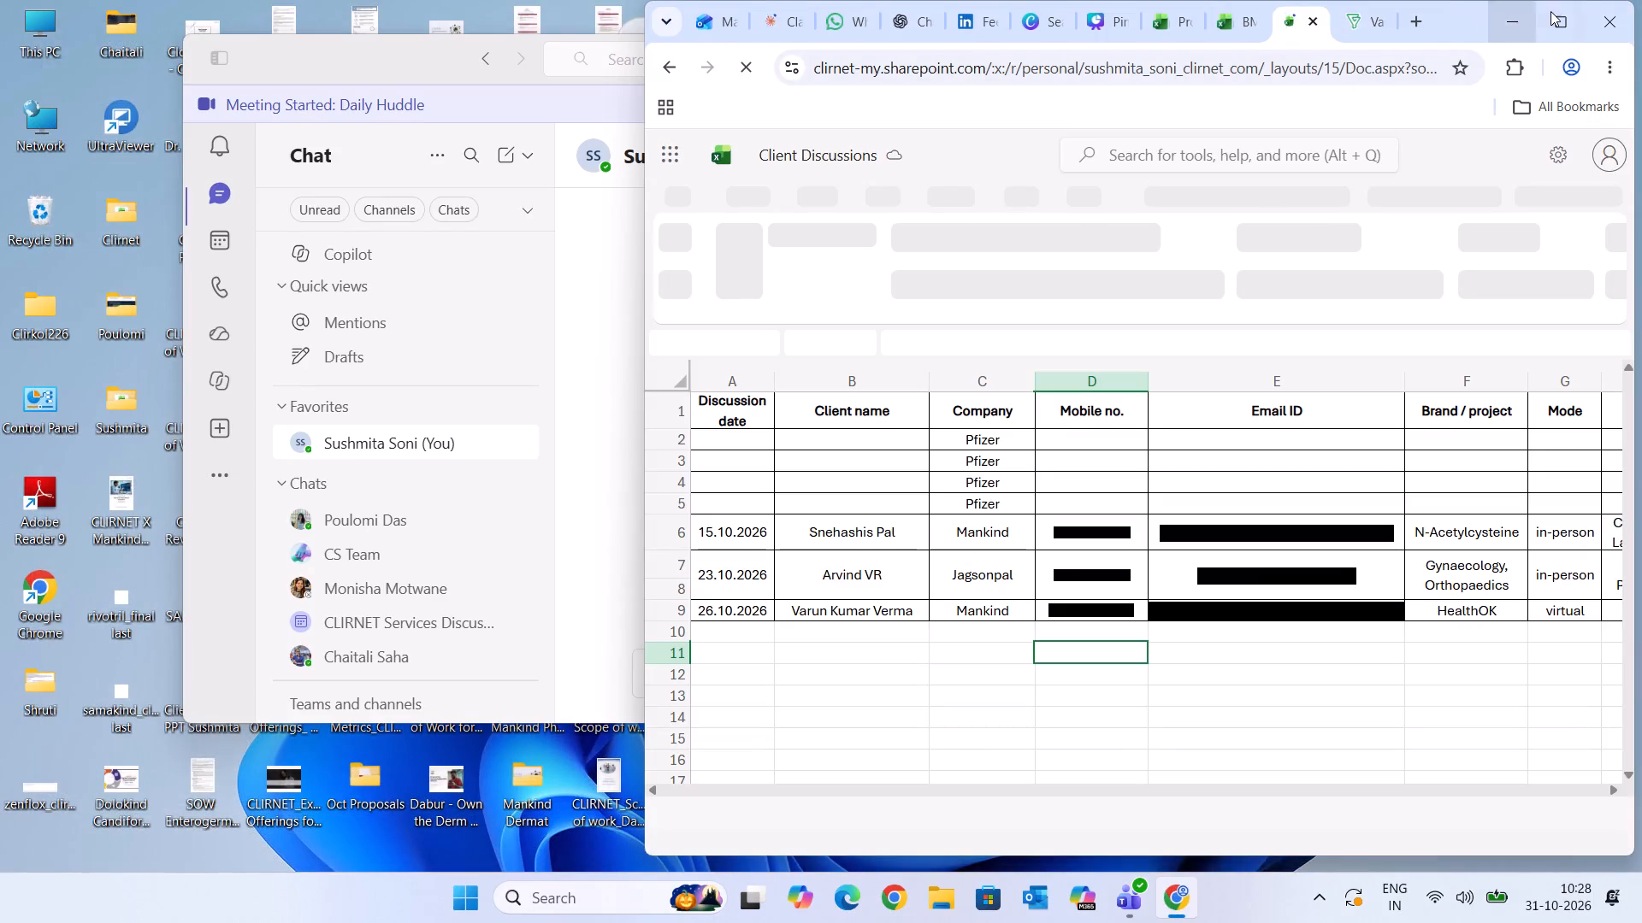
click(1554, 12)
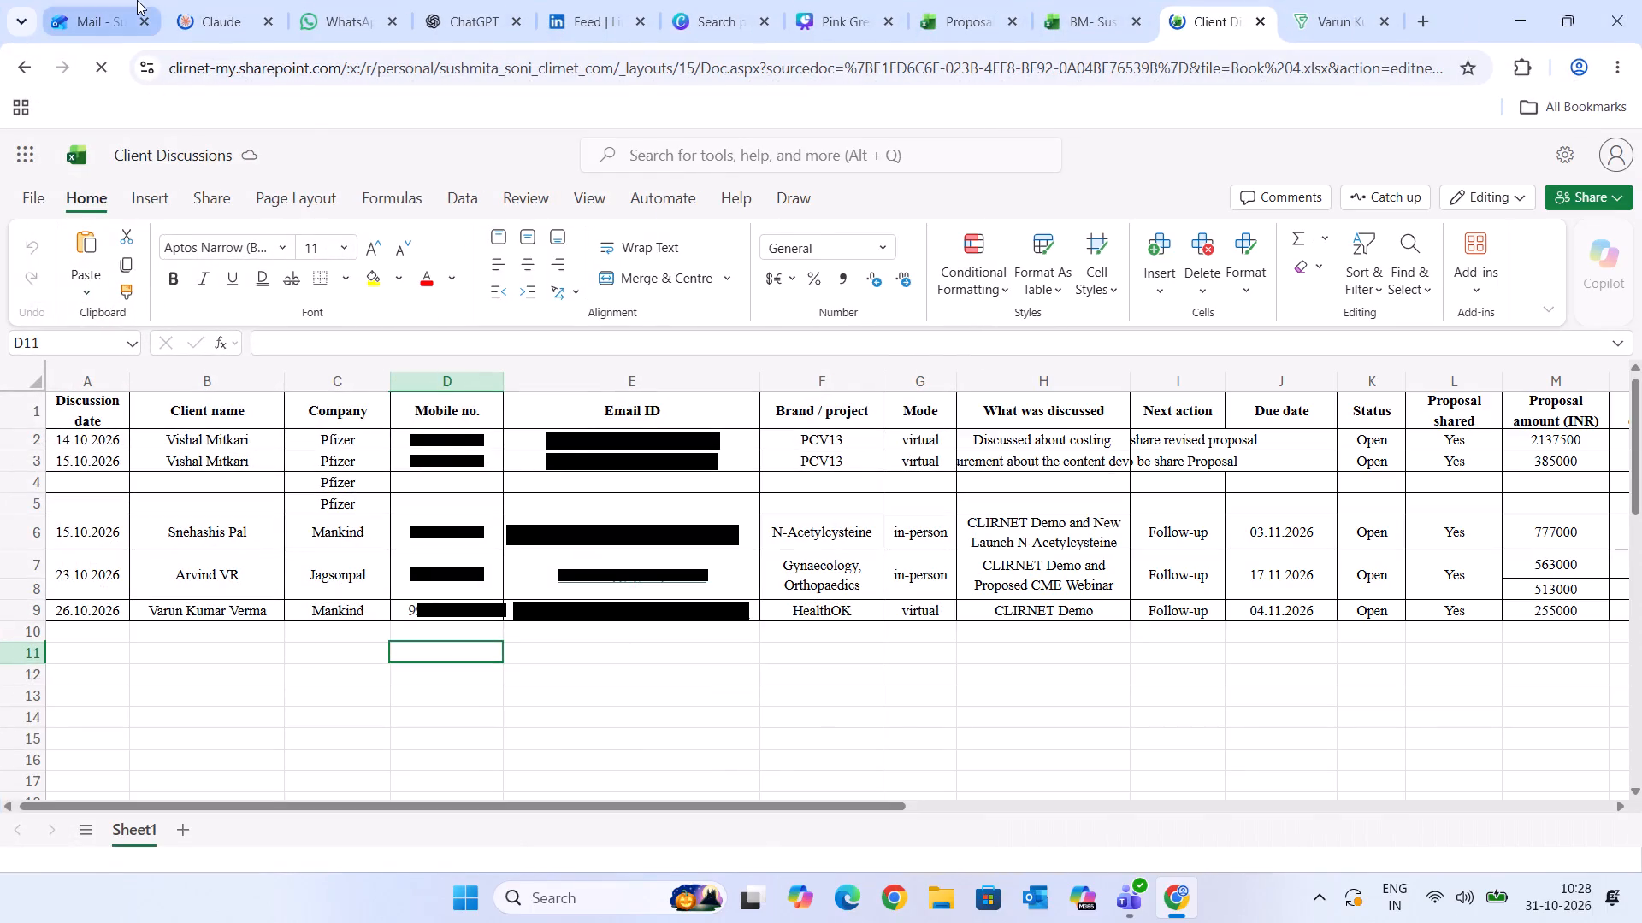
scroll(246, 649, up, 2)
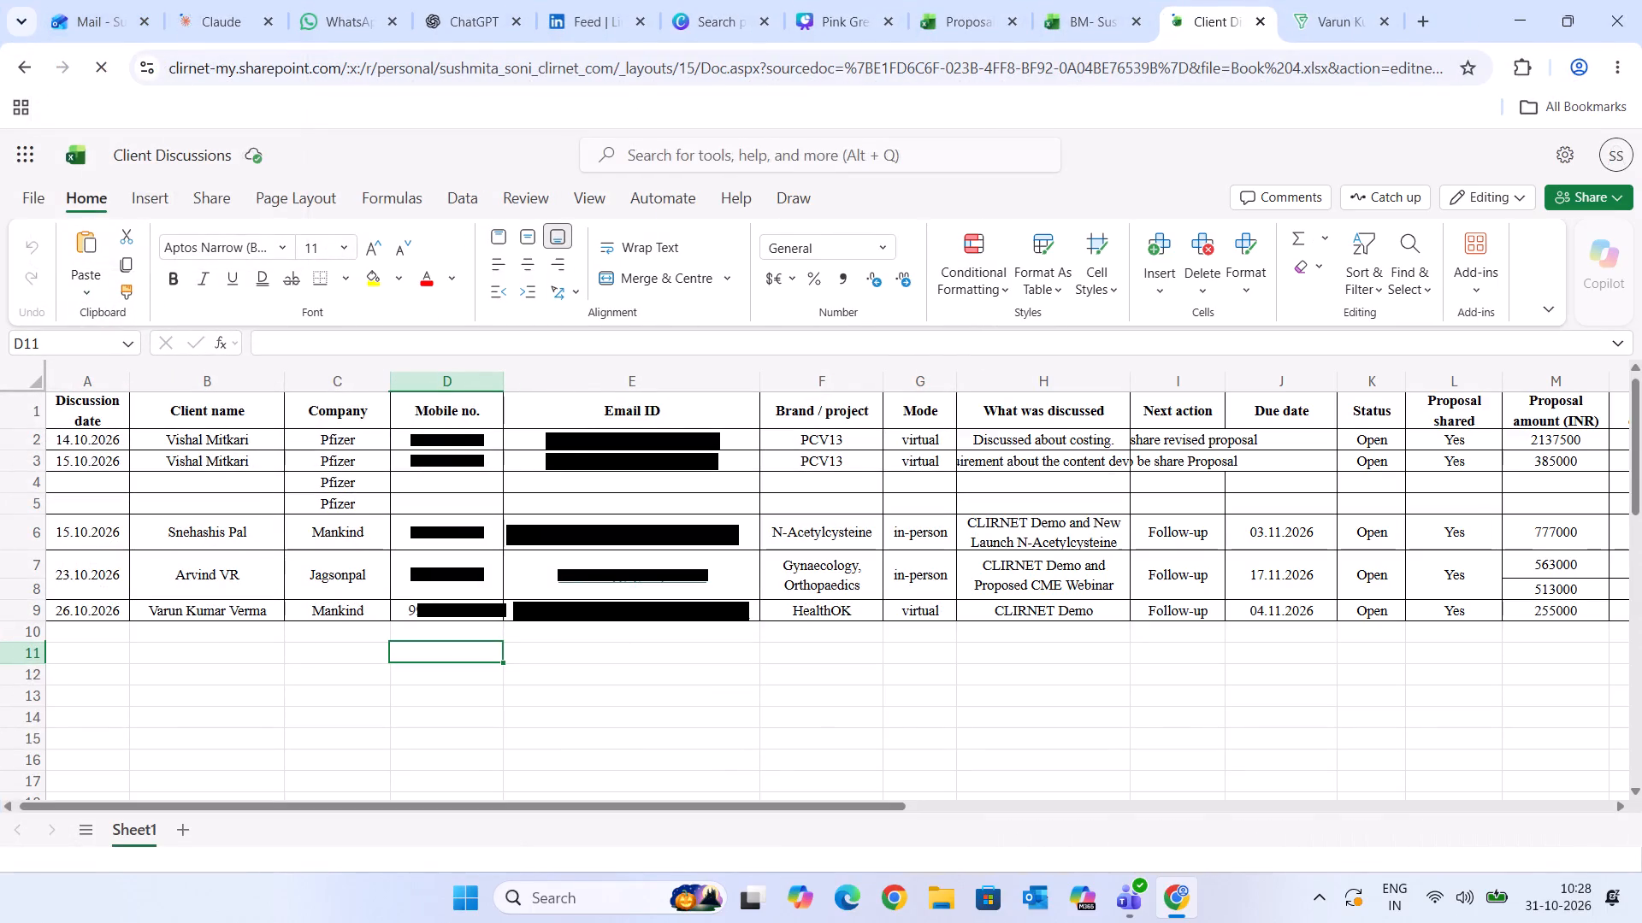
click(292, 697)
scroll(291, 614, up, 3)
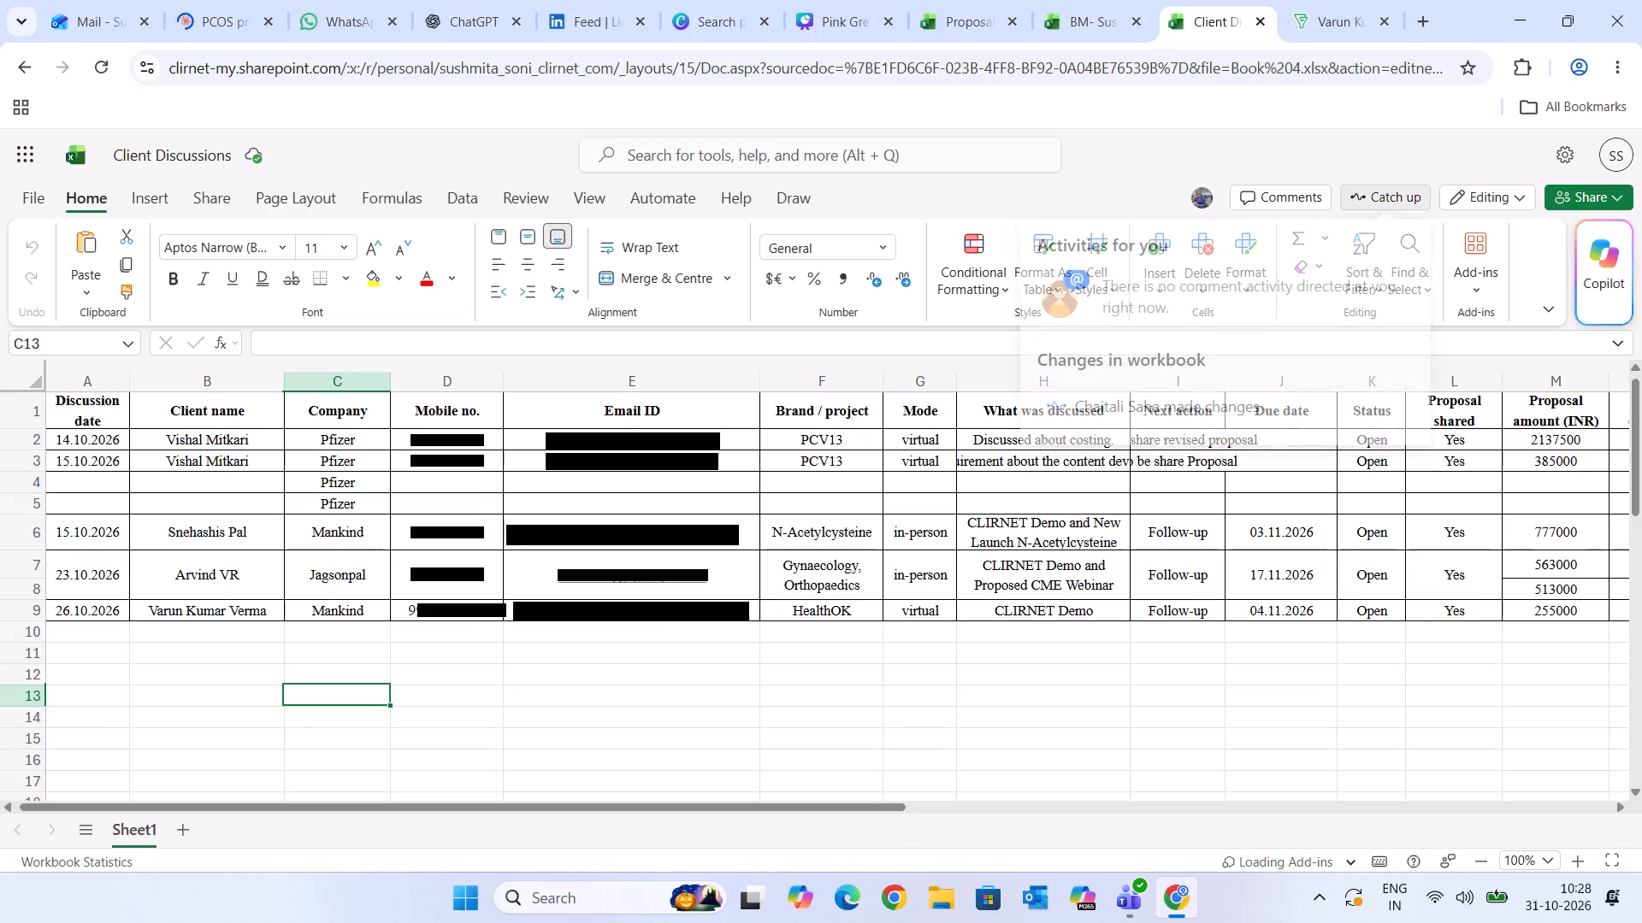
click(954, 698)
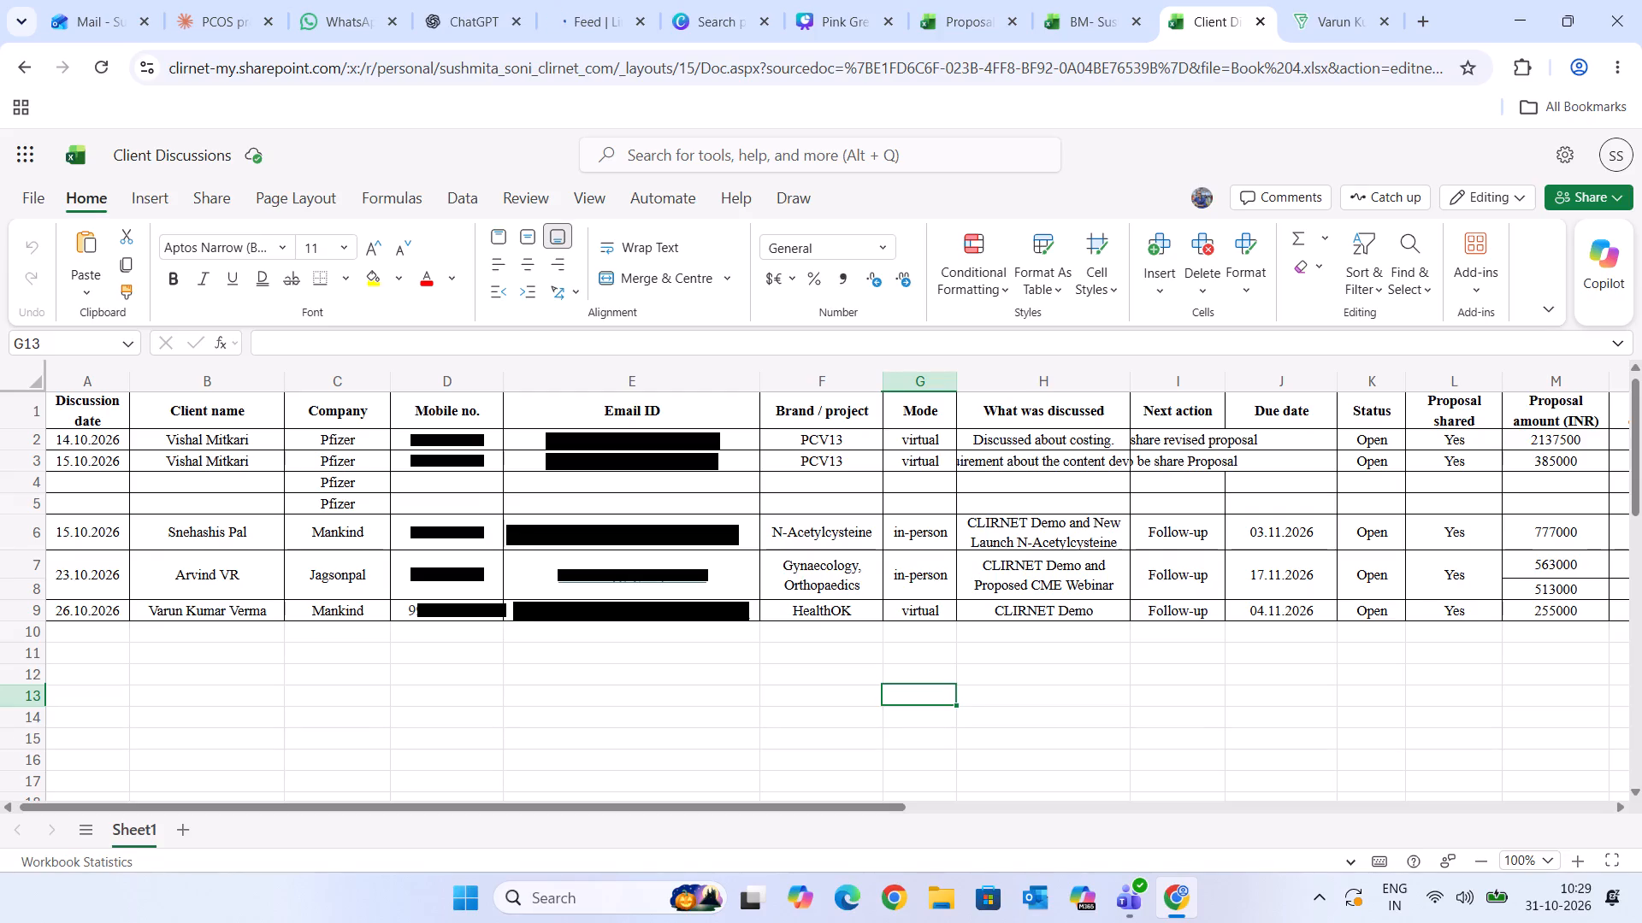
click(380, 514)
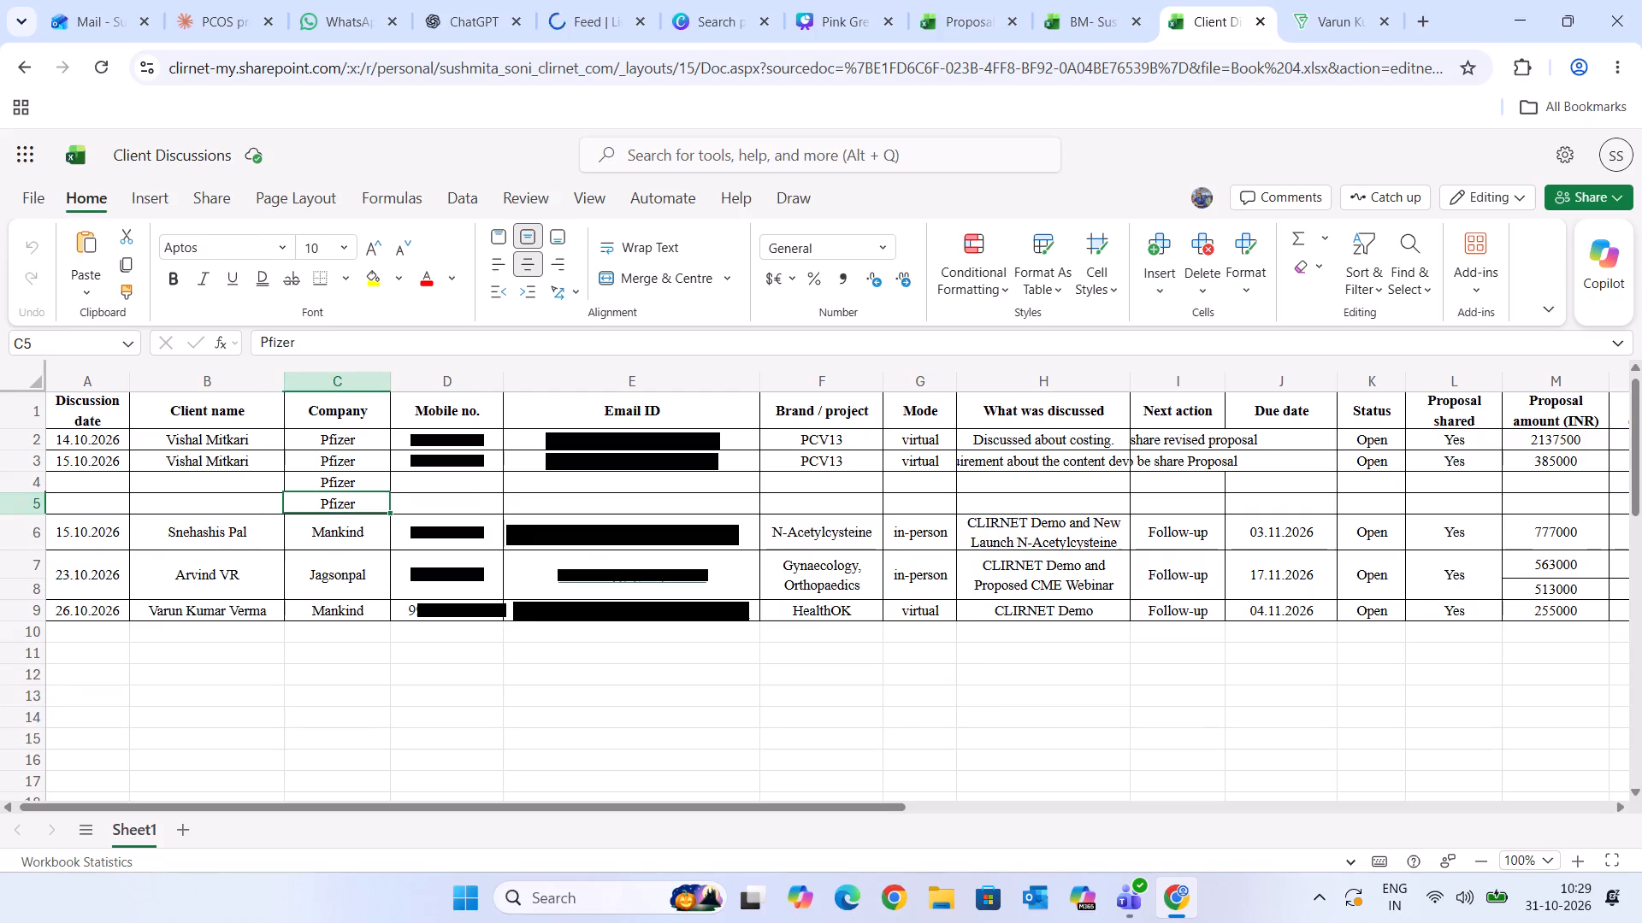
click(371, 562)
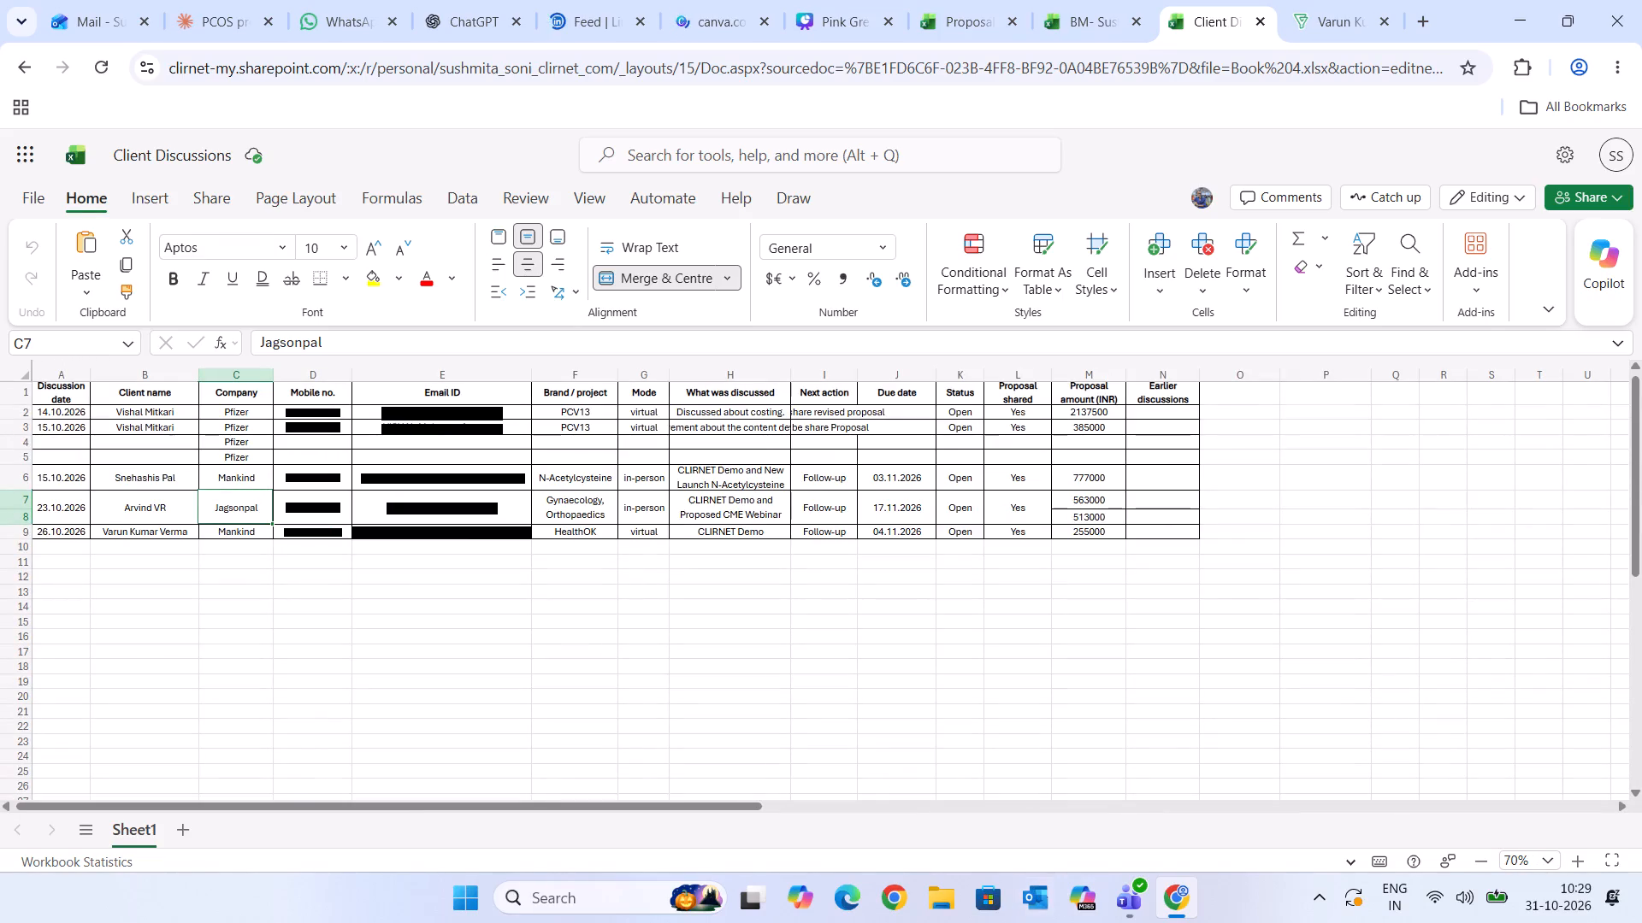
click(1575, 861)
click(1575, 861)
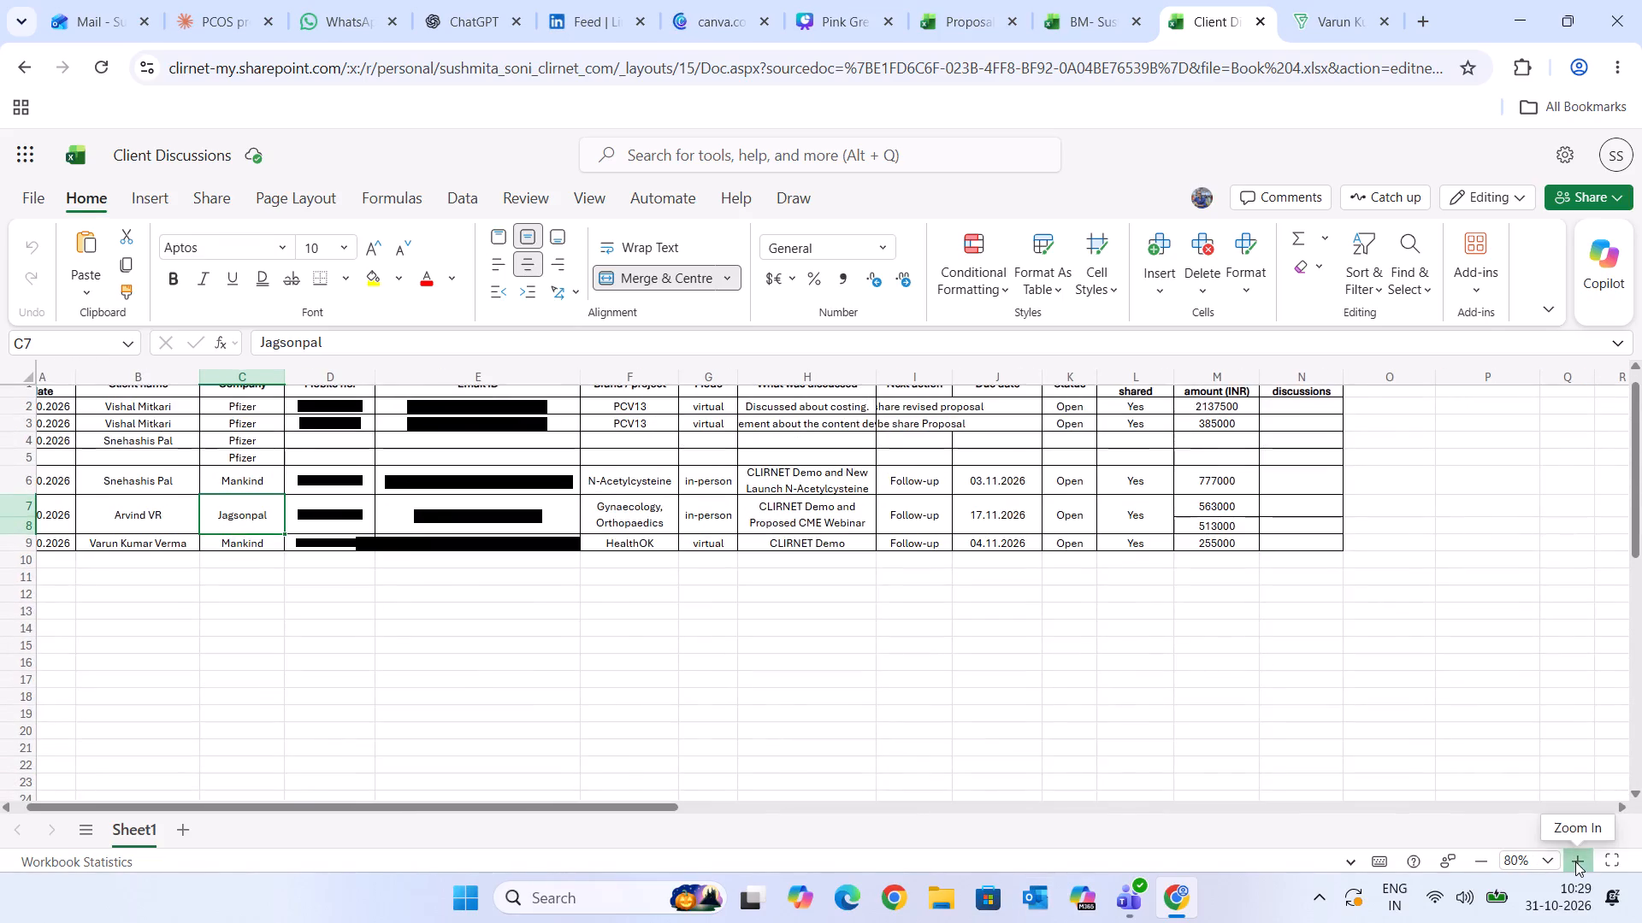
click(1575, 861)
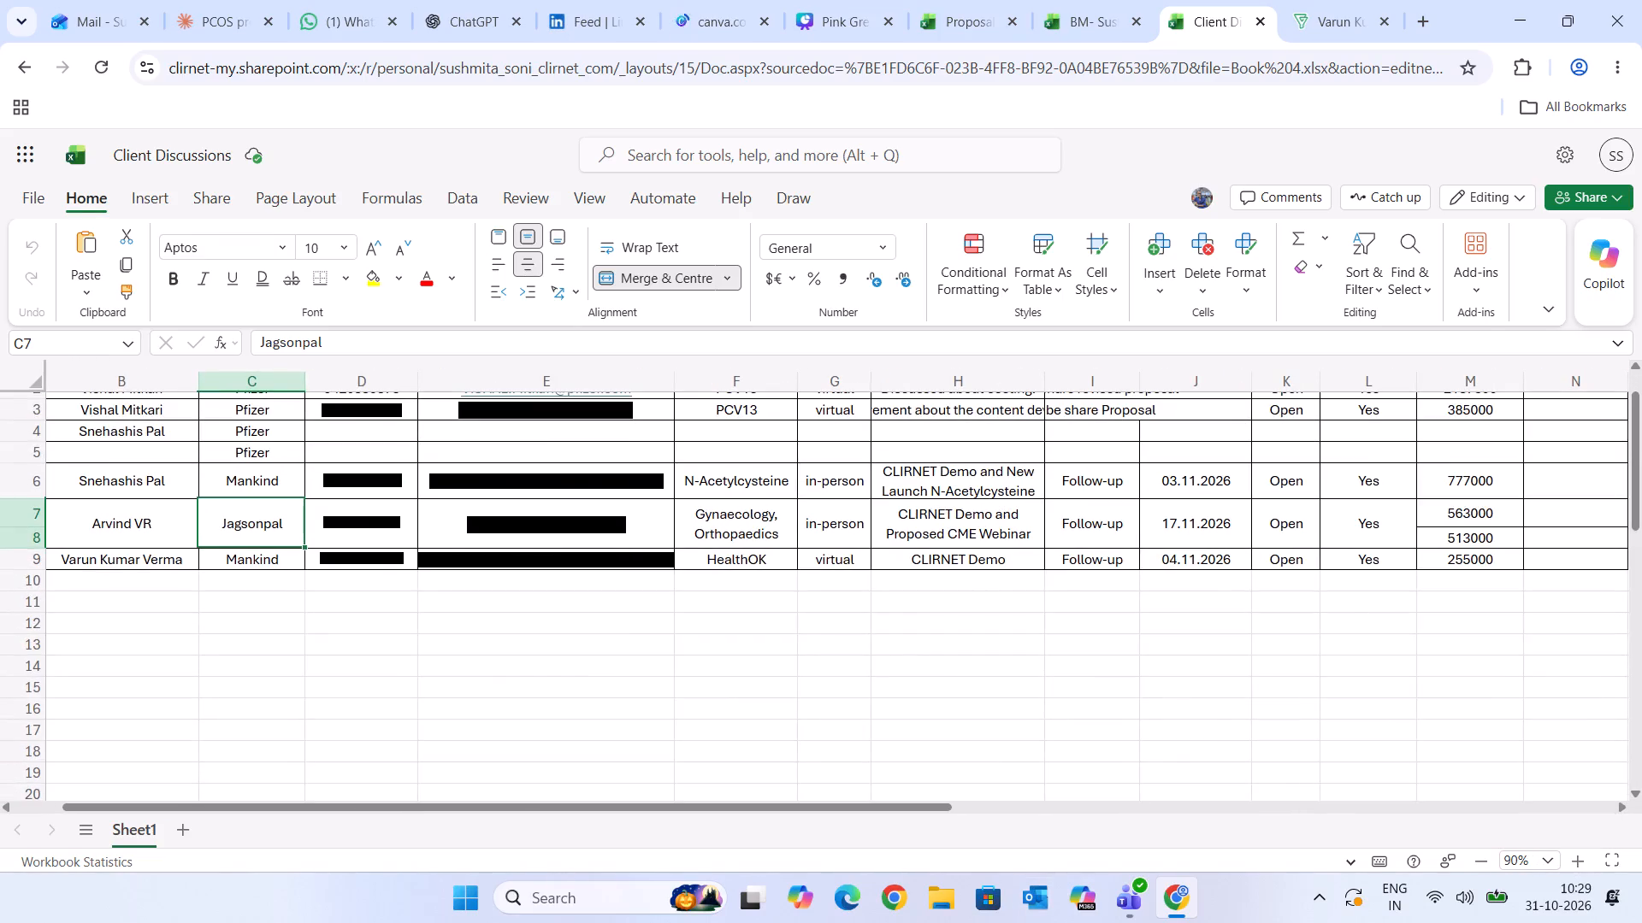
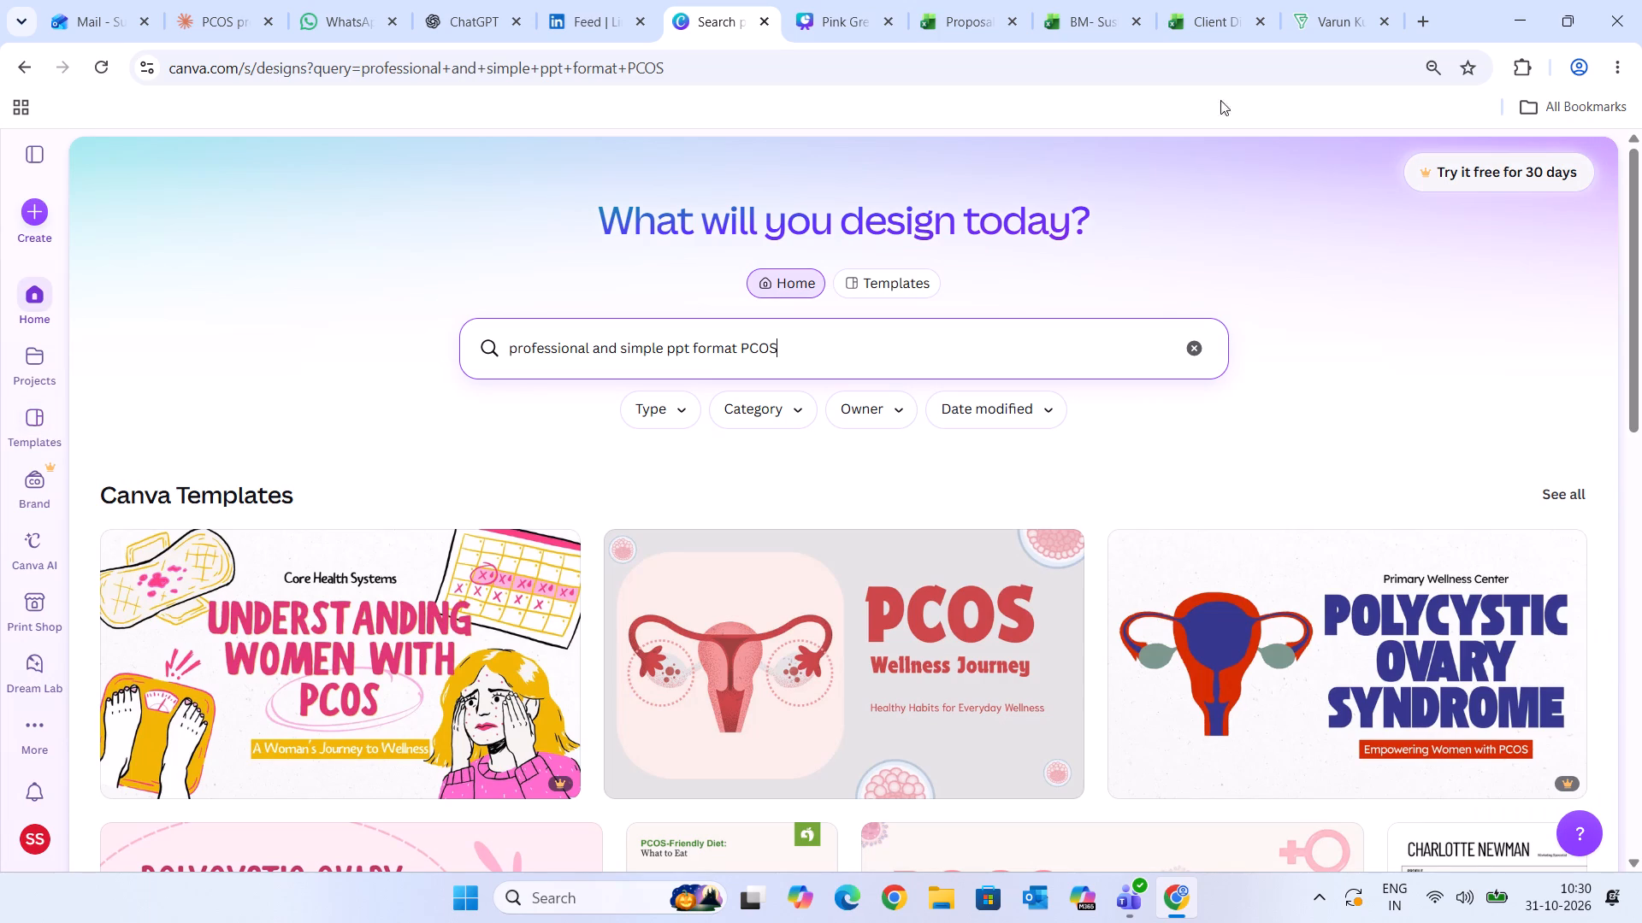
Check the PCOS awareness presentation and the Canva template search in the restored window, and bring up the Proposal Data workbook.
click(879, 7)
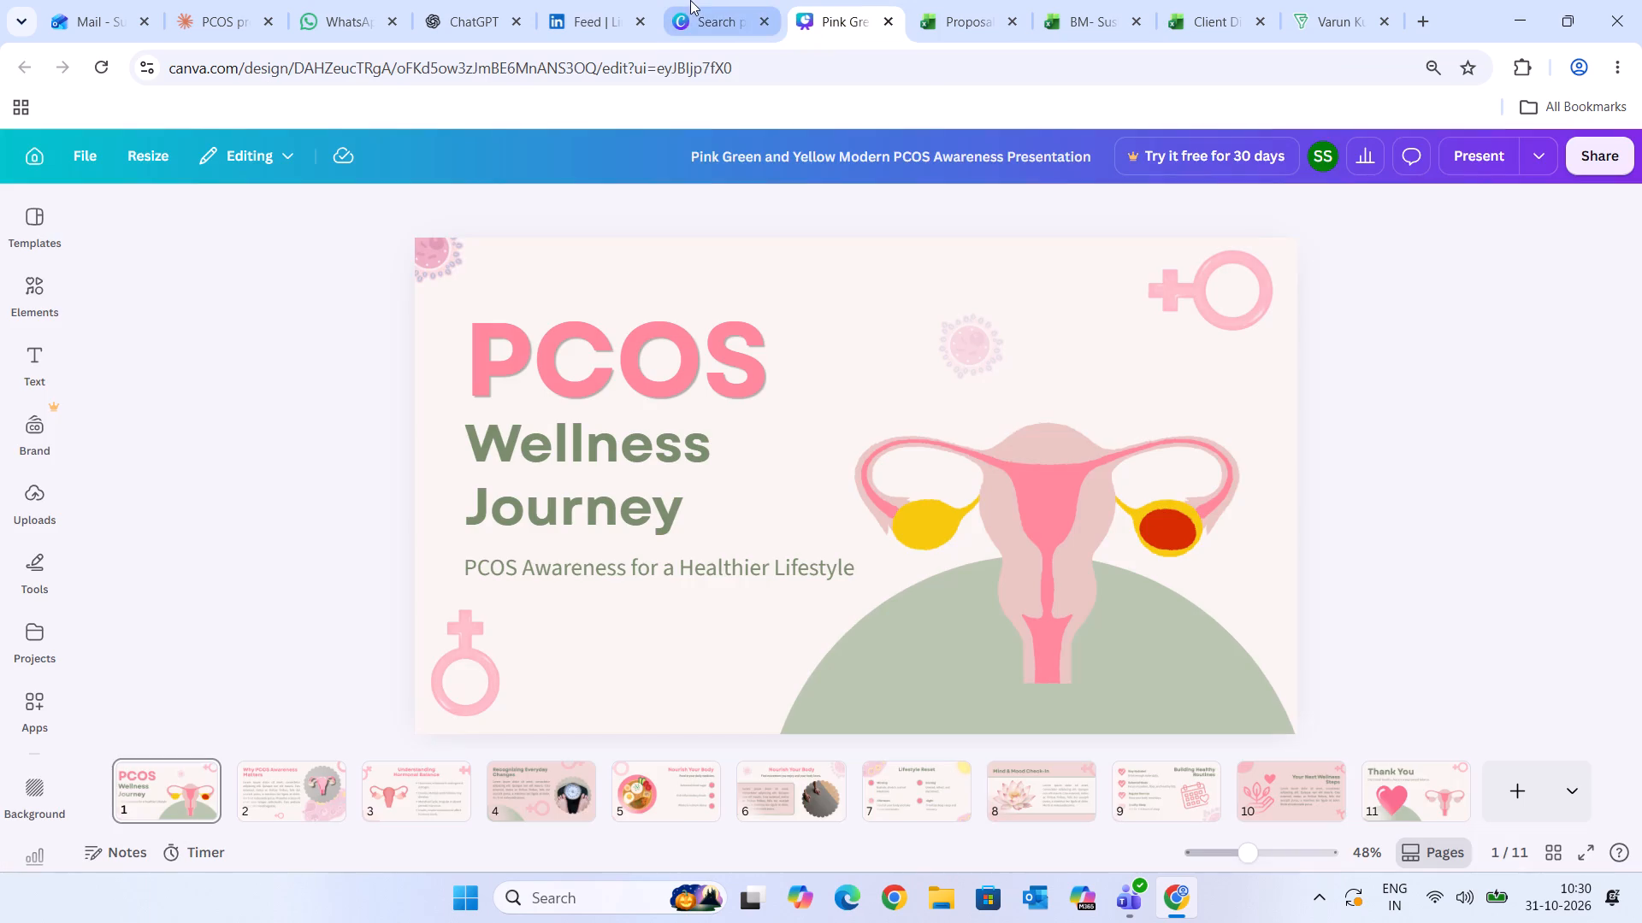
click(698, 4)
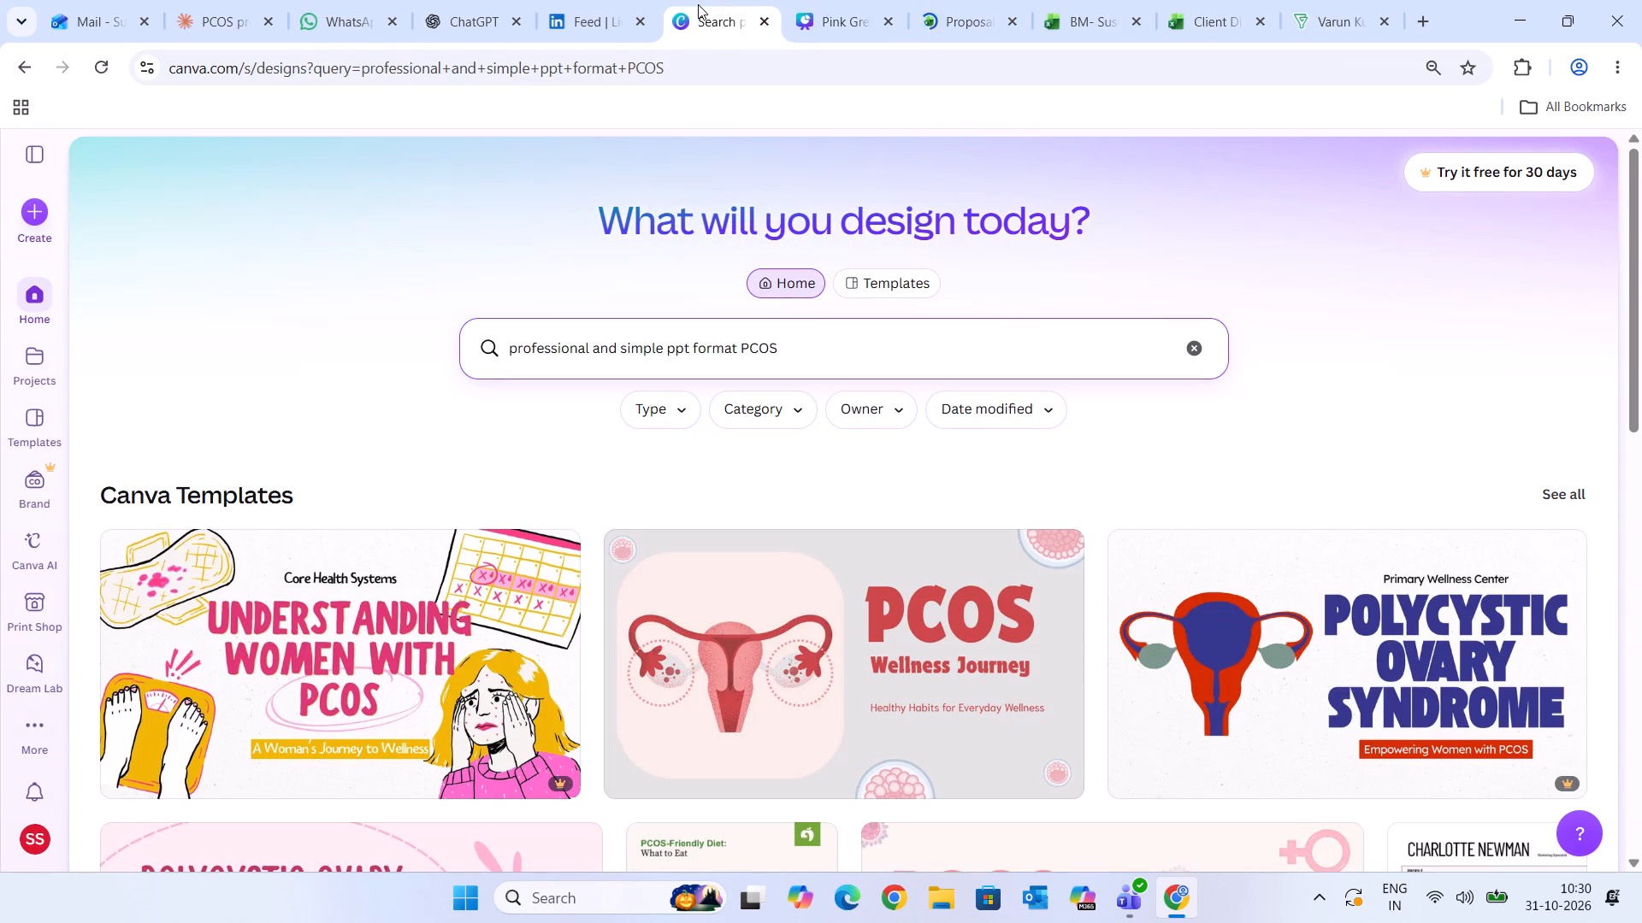
click(993, 7)
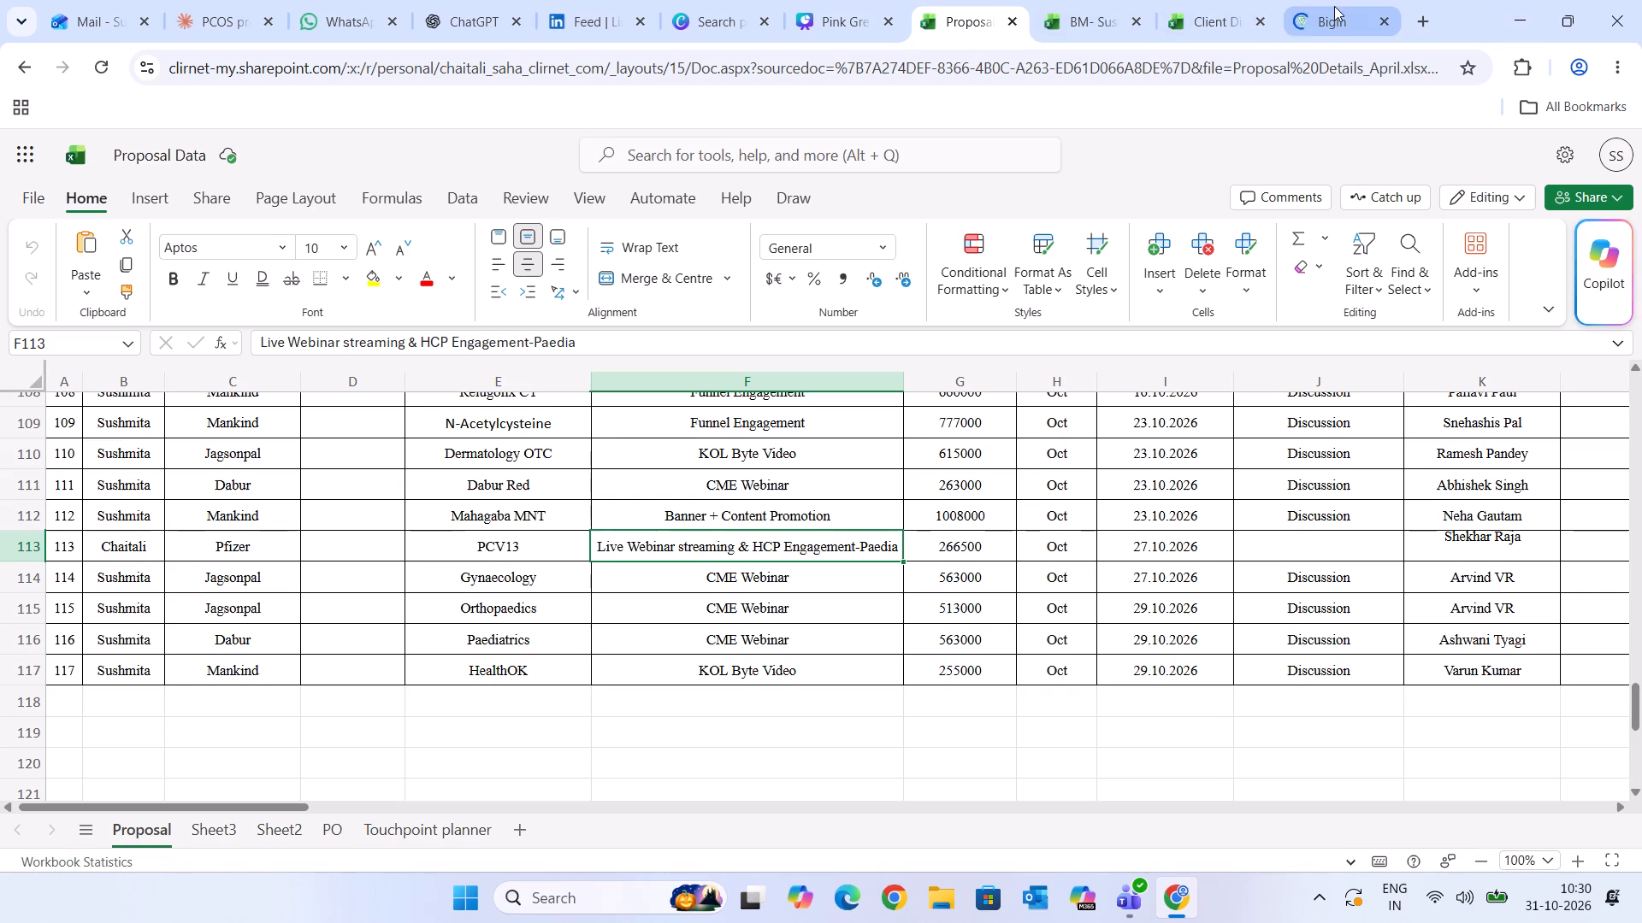
Open the Nov Projection sheet in the Performance Tracker workbook and check the sum of the Amount column's values.
click(1096, 0)
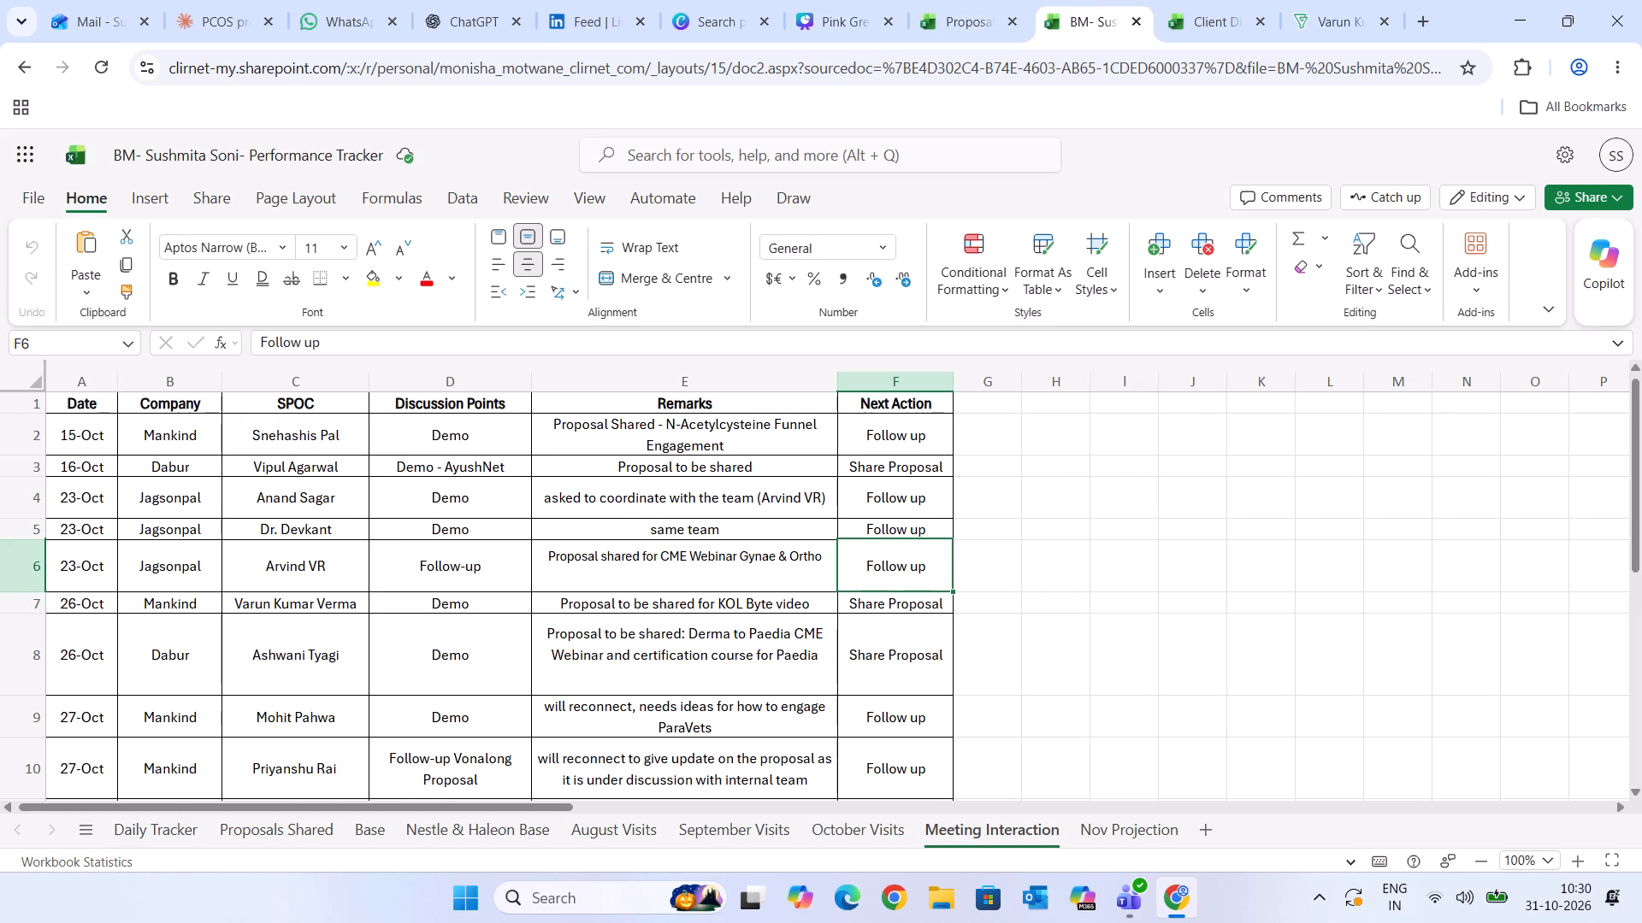
click(1132, 830)
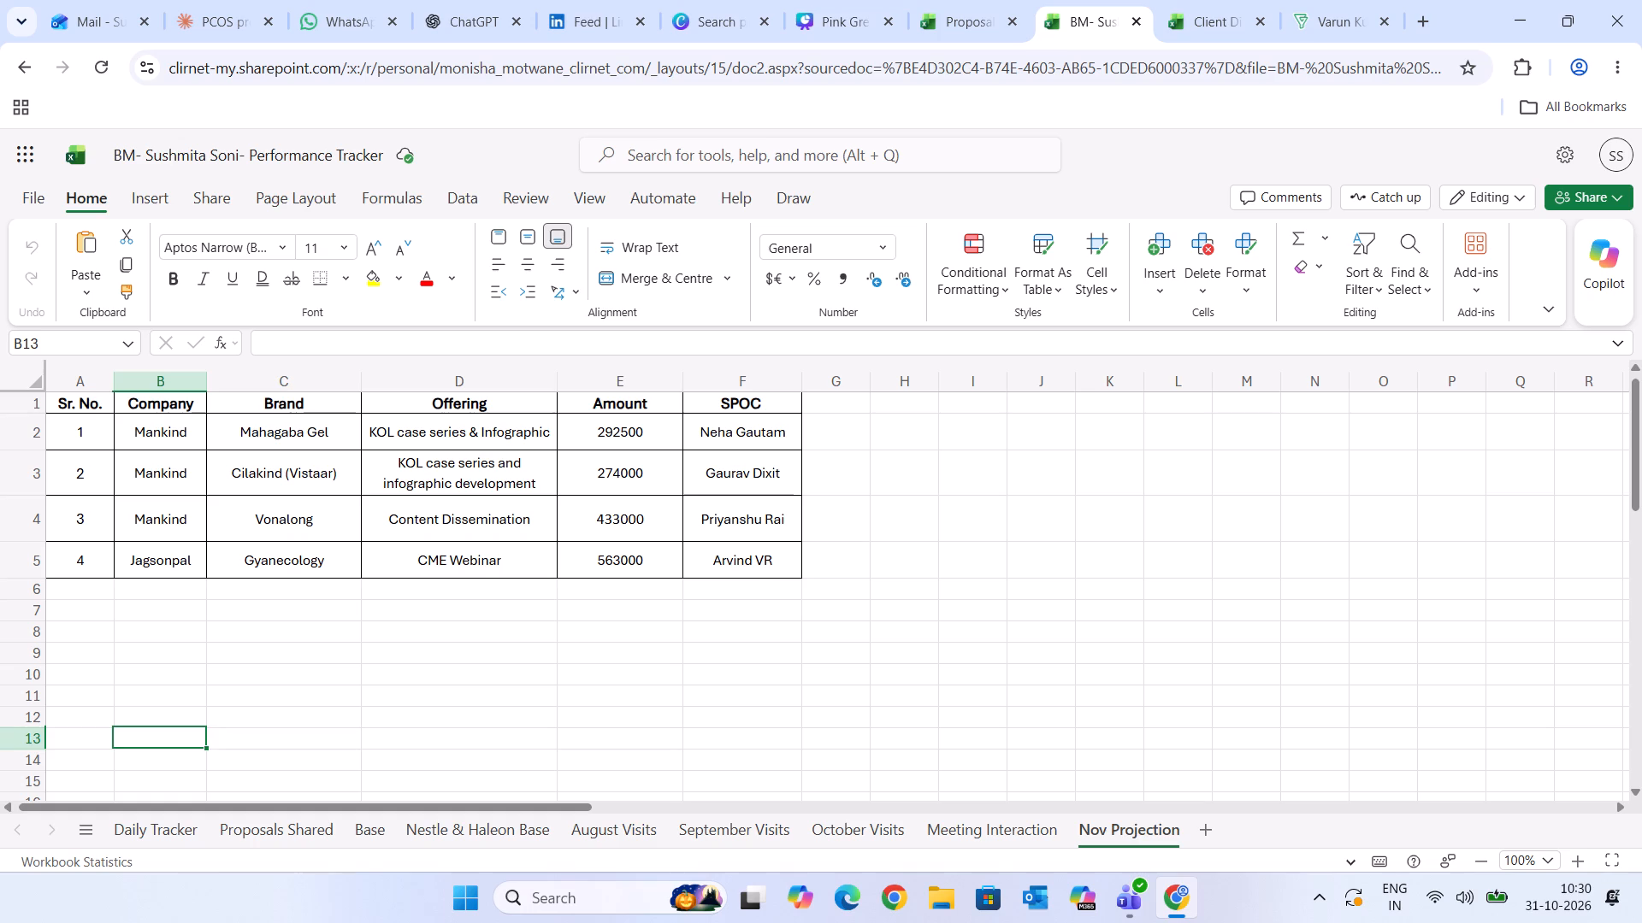
drag(615, 429, 601, 566)
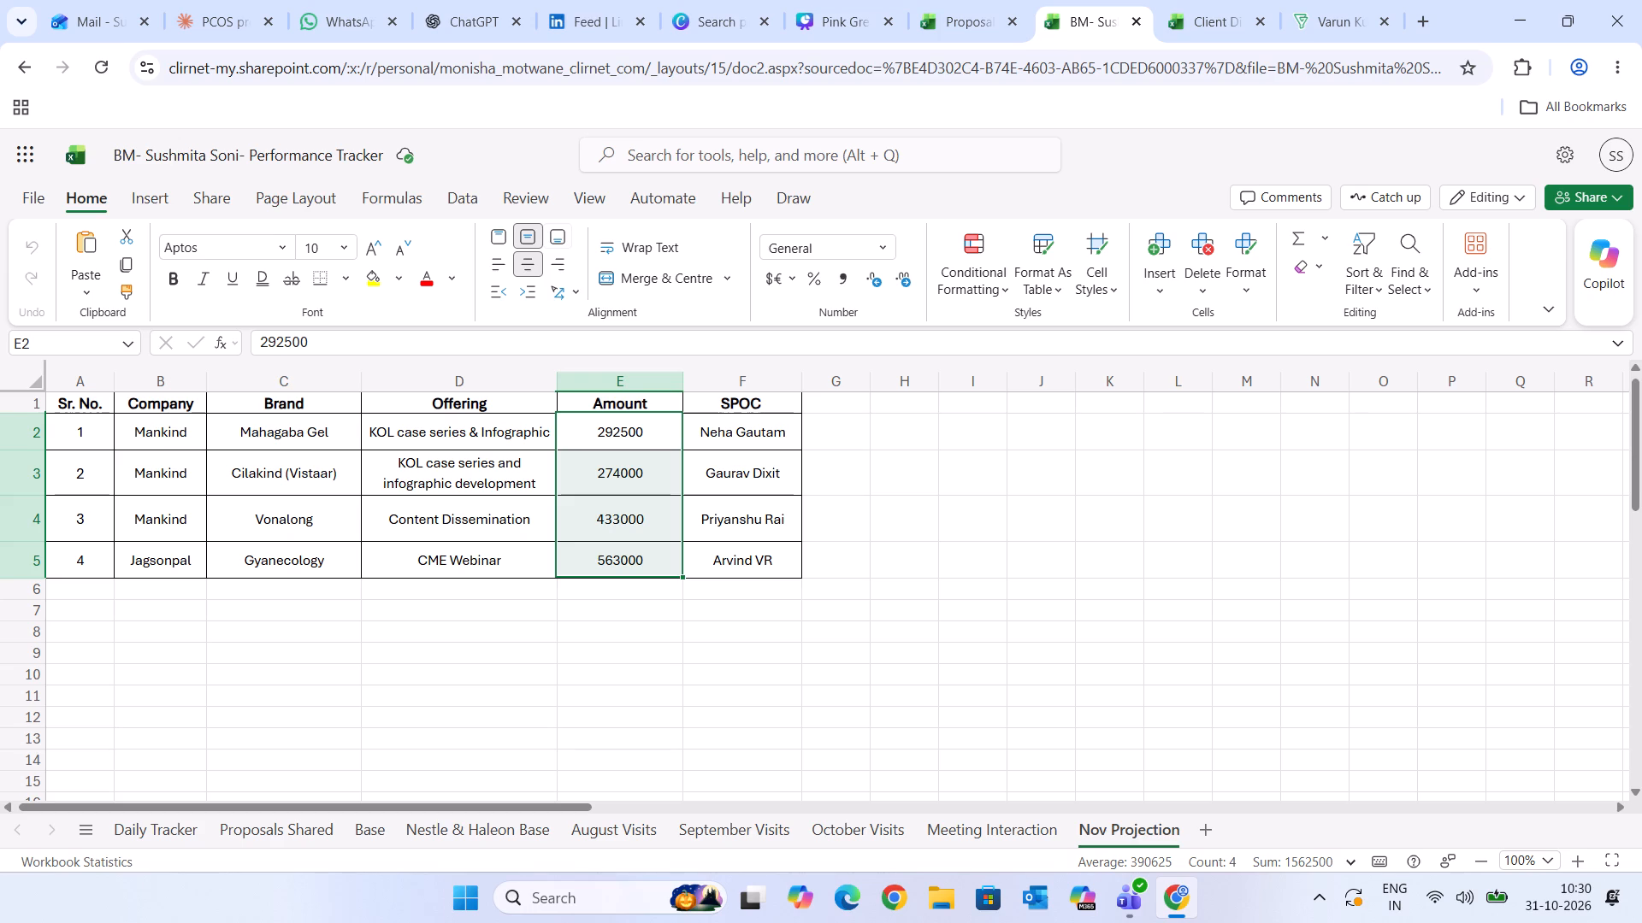
click(489, 650)
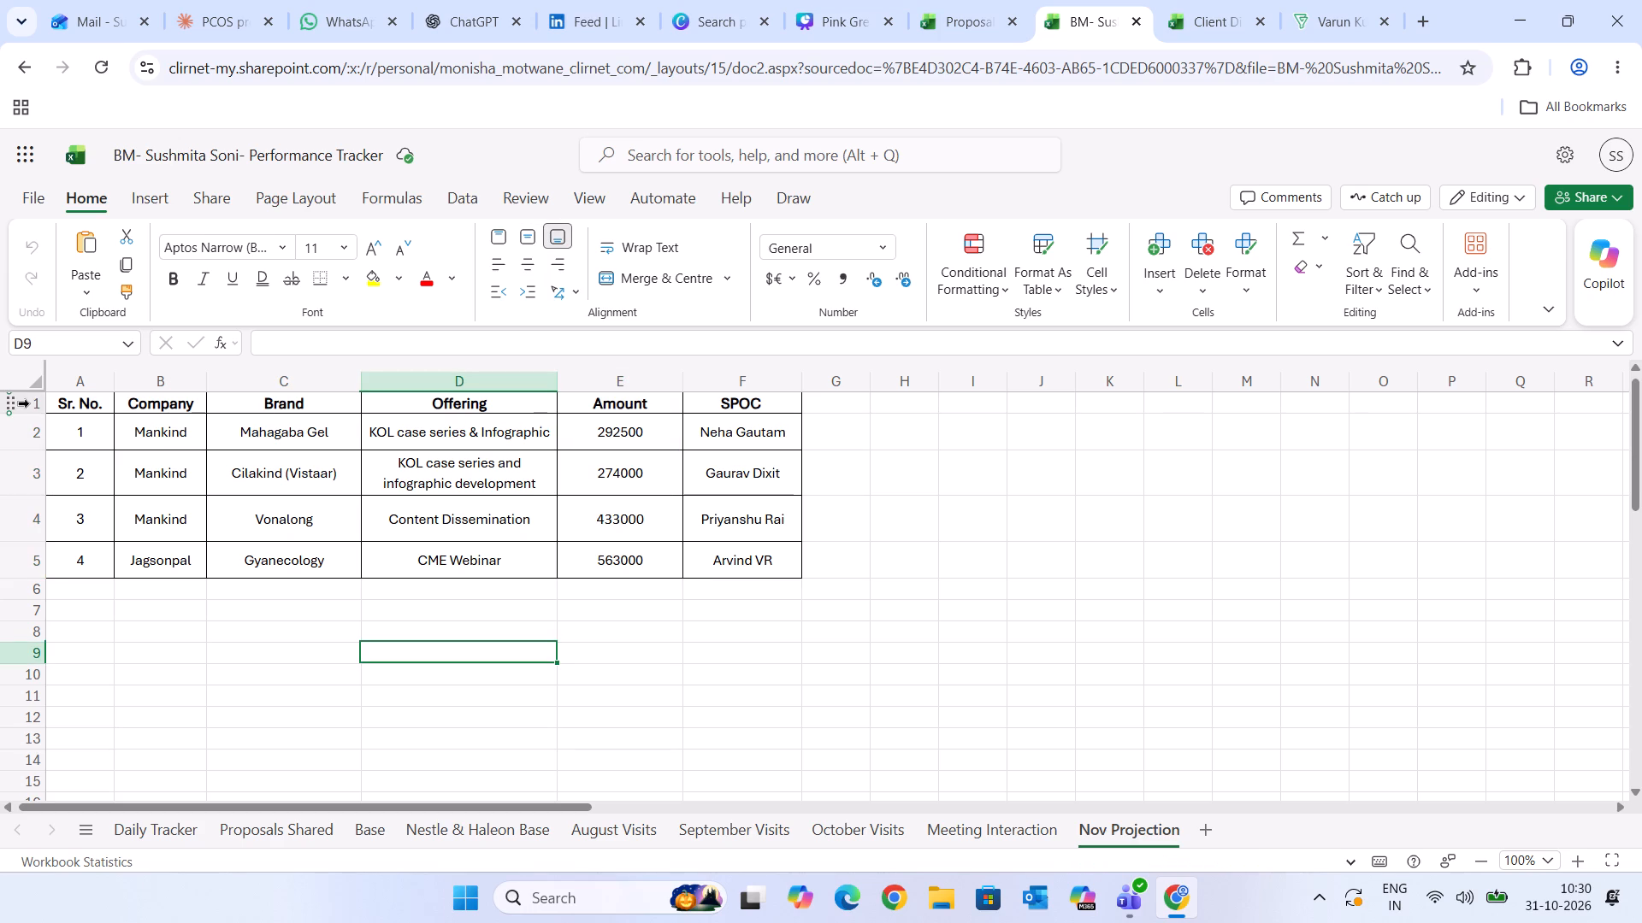
Insert a new row above the table header and enter the title "Nov Projection" in A1.
click(28, 403)
key(ctrl+plus)
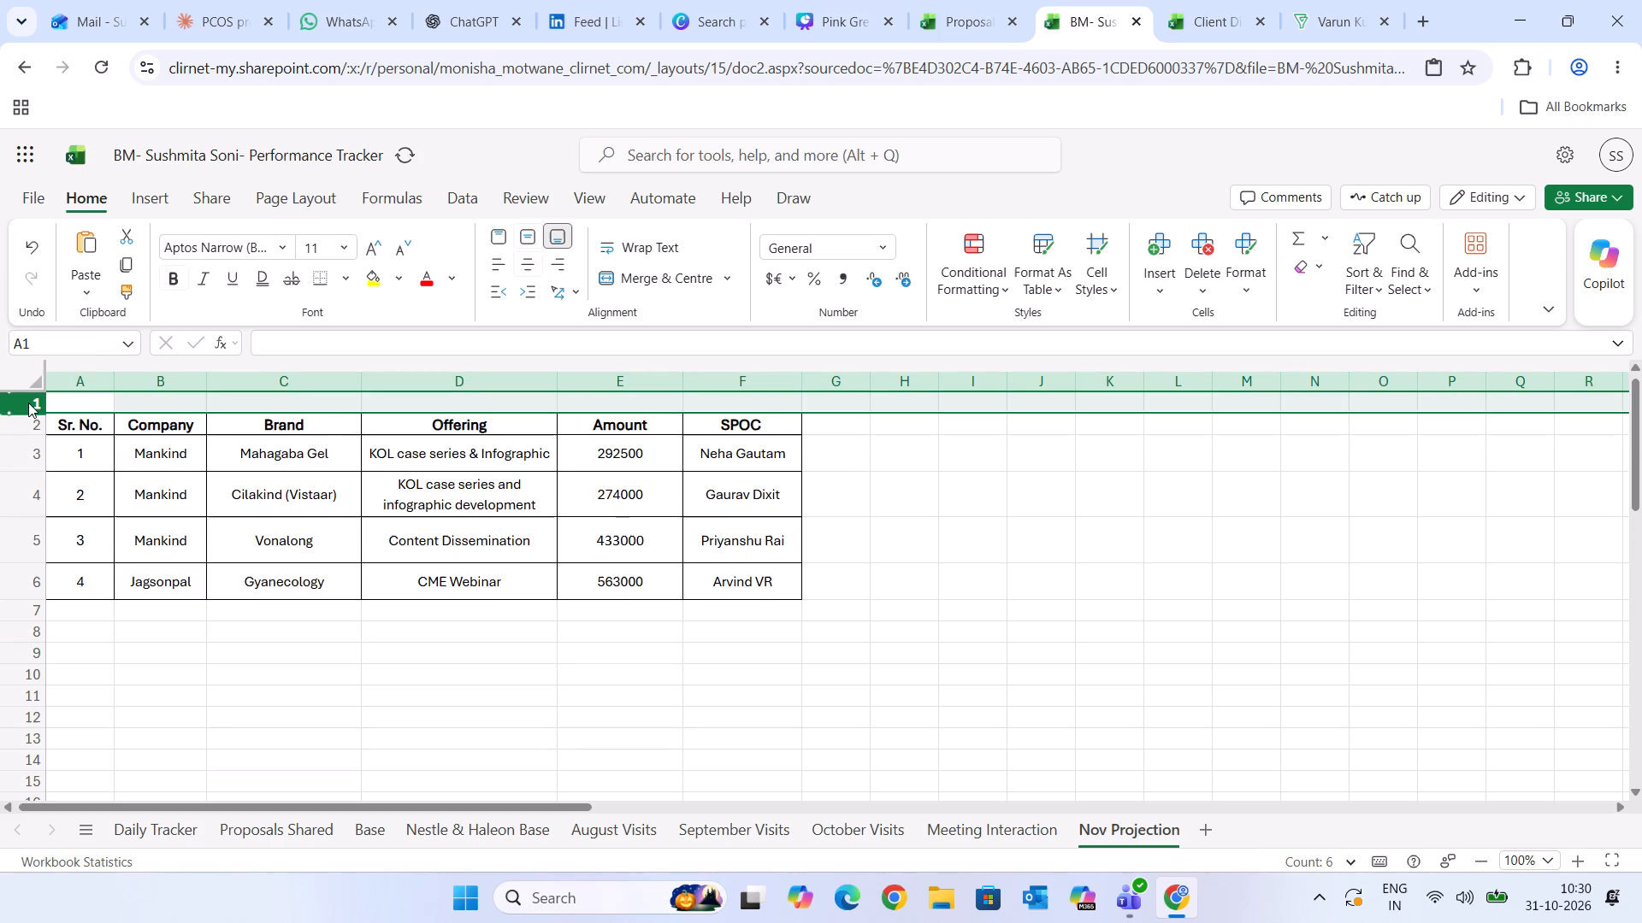
double_click(61, 399)
text(NO)
key(BackSpace)
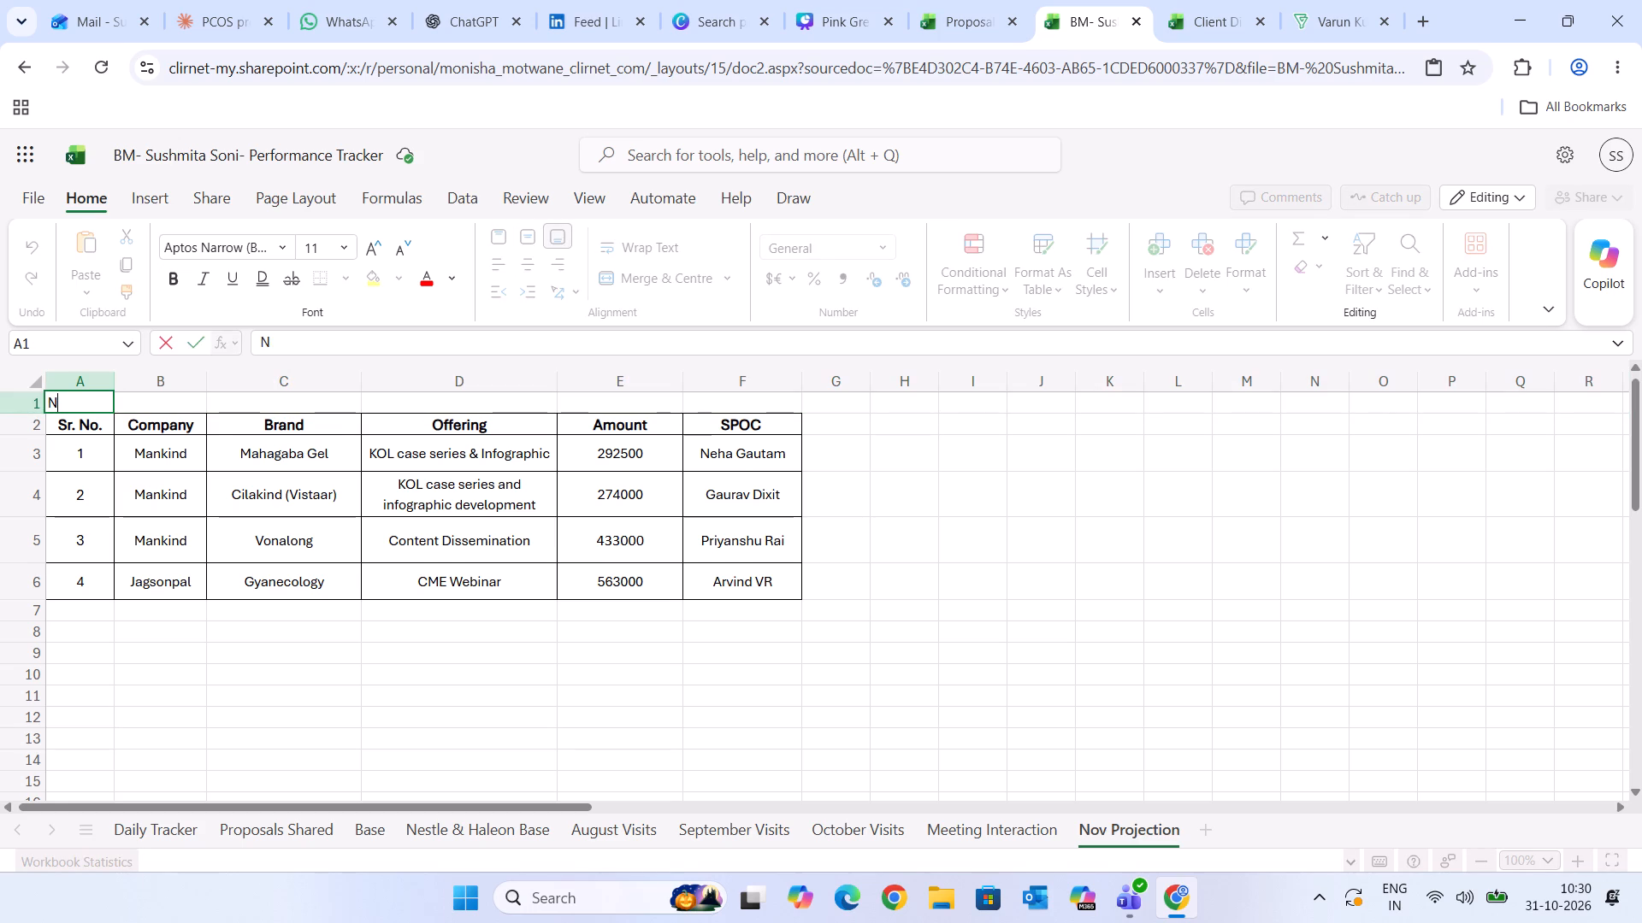
text(ov P)
key(r)
text(ojection)
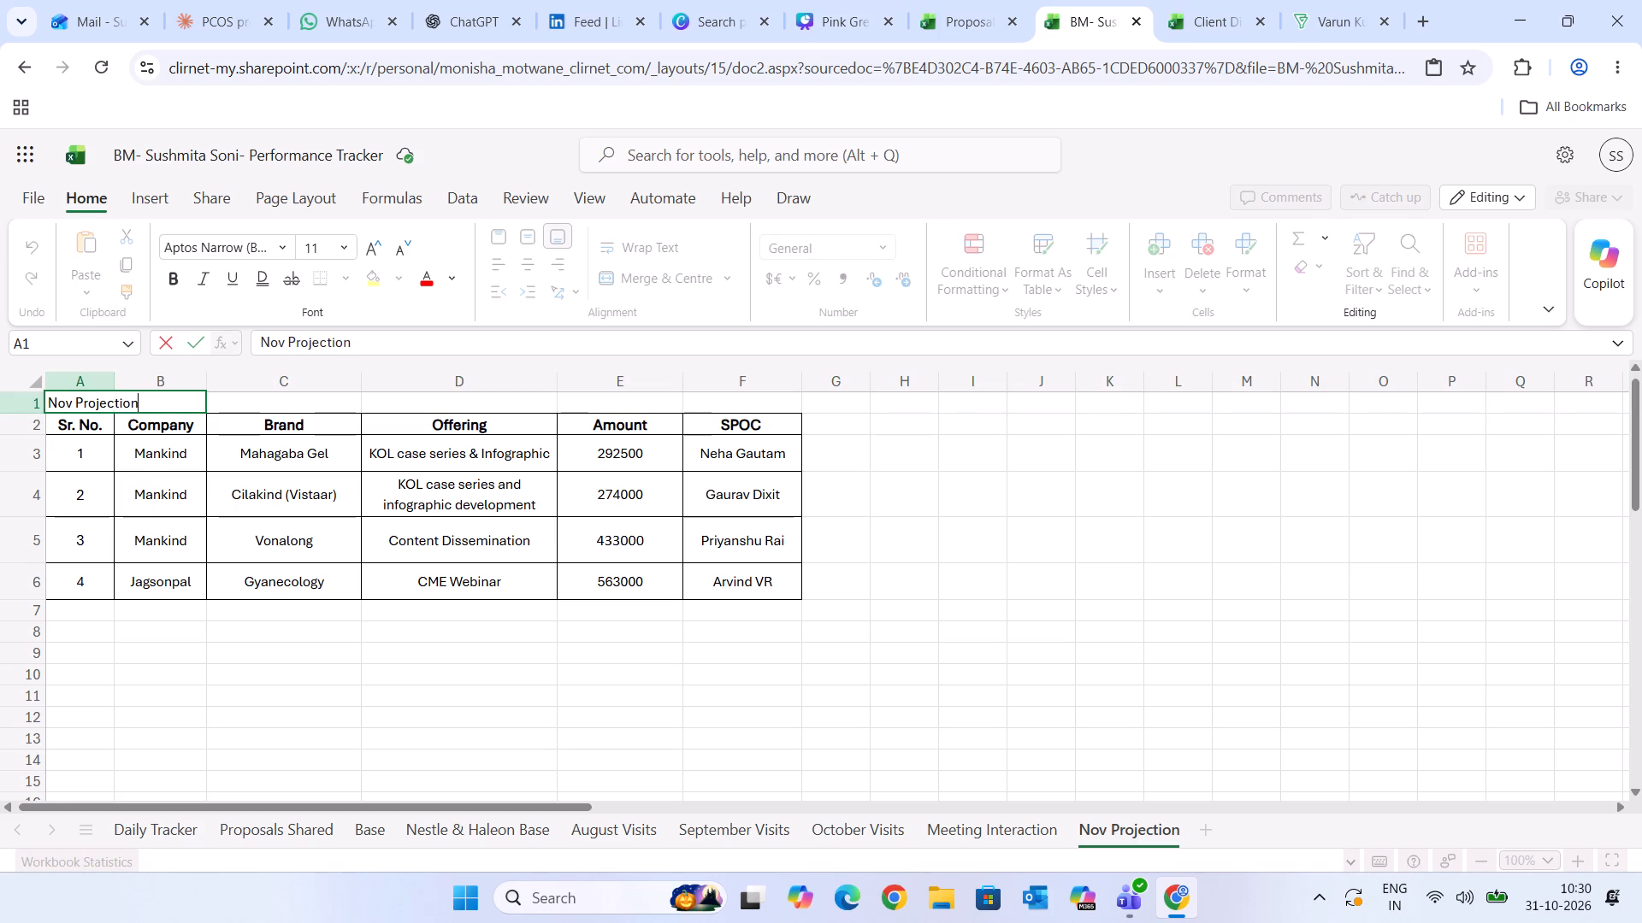
key(Return)
Format A1:F1 as bold with middle and centre alignment, and make row 1 taller.
click(69, 406)
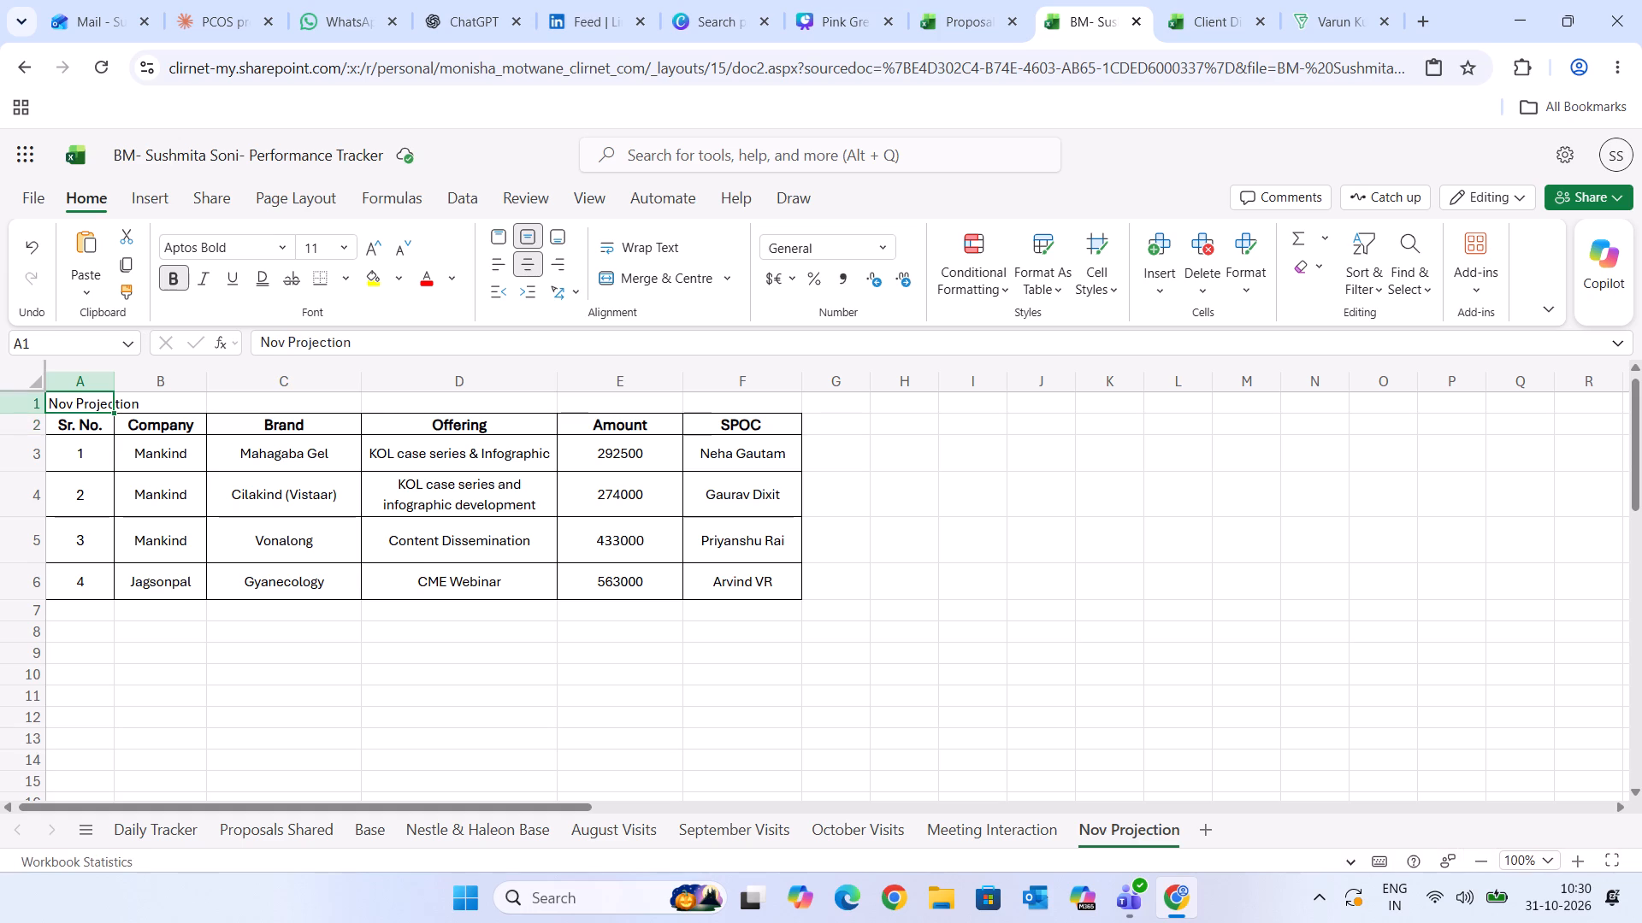
drag(89, 399, 728, 398)
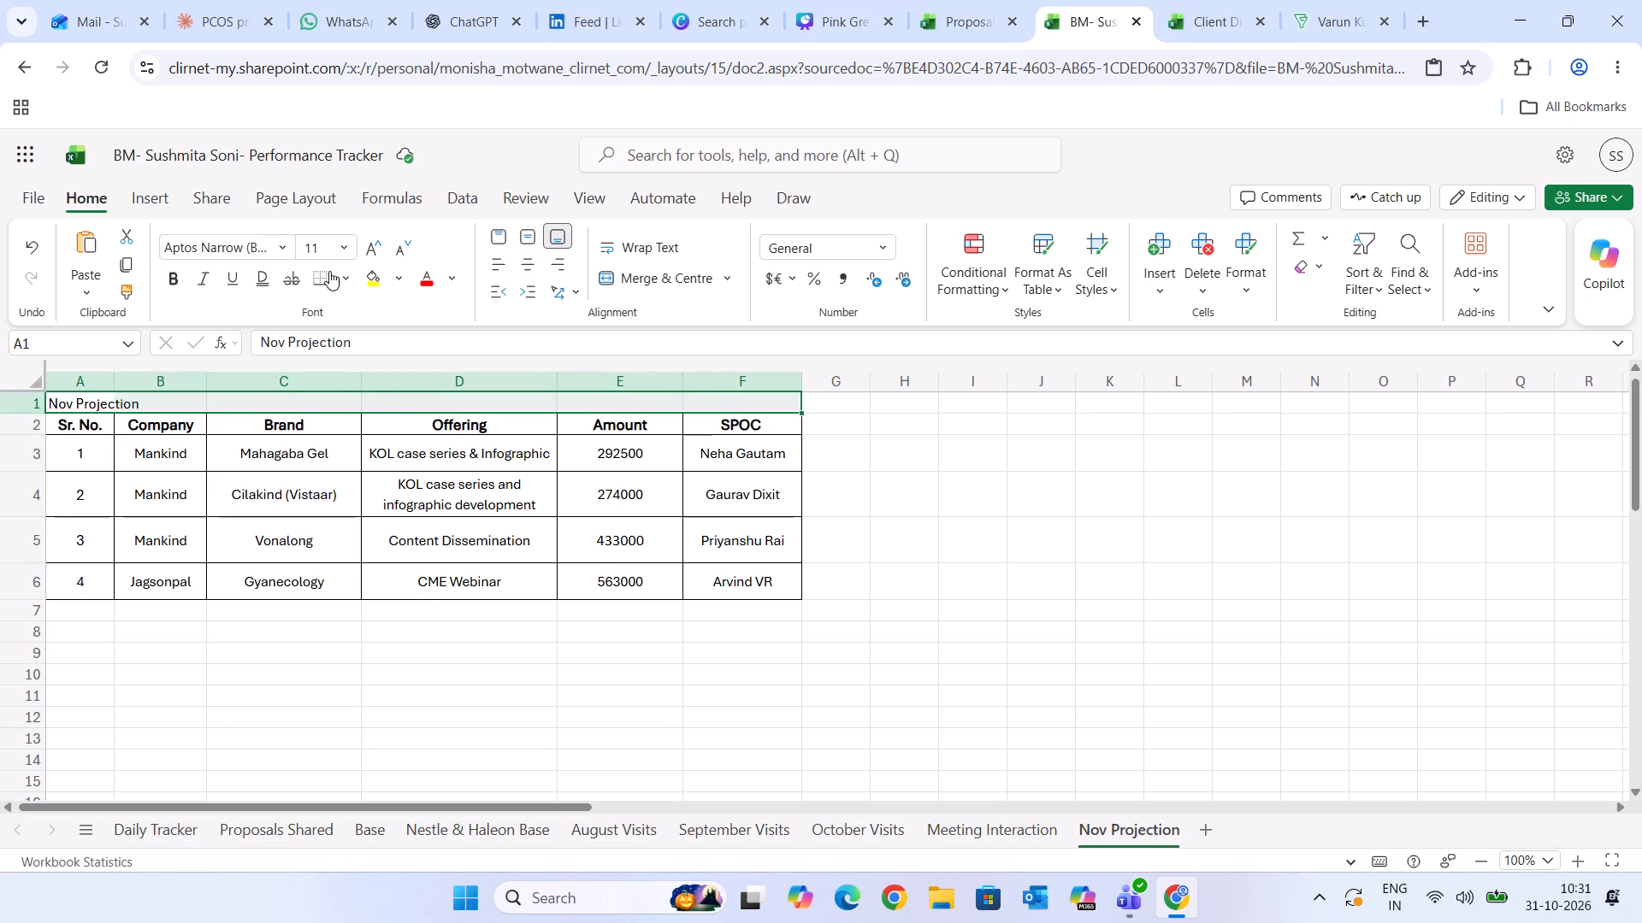
click(168, 282)
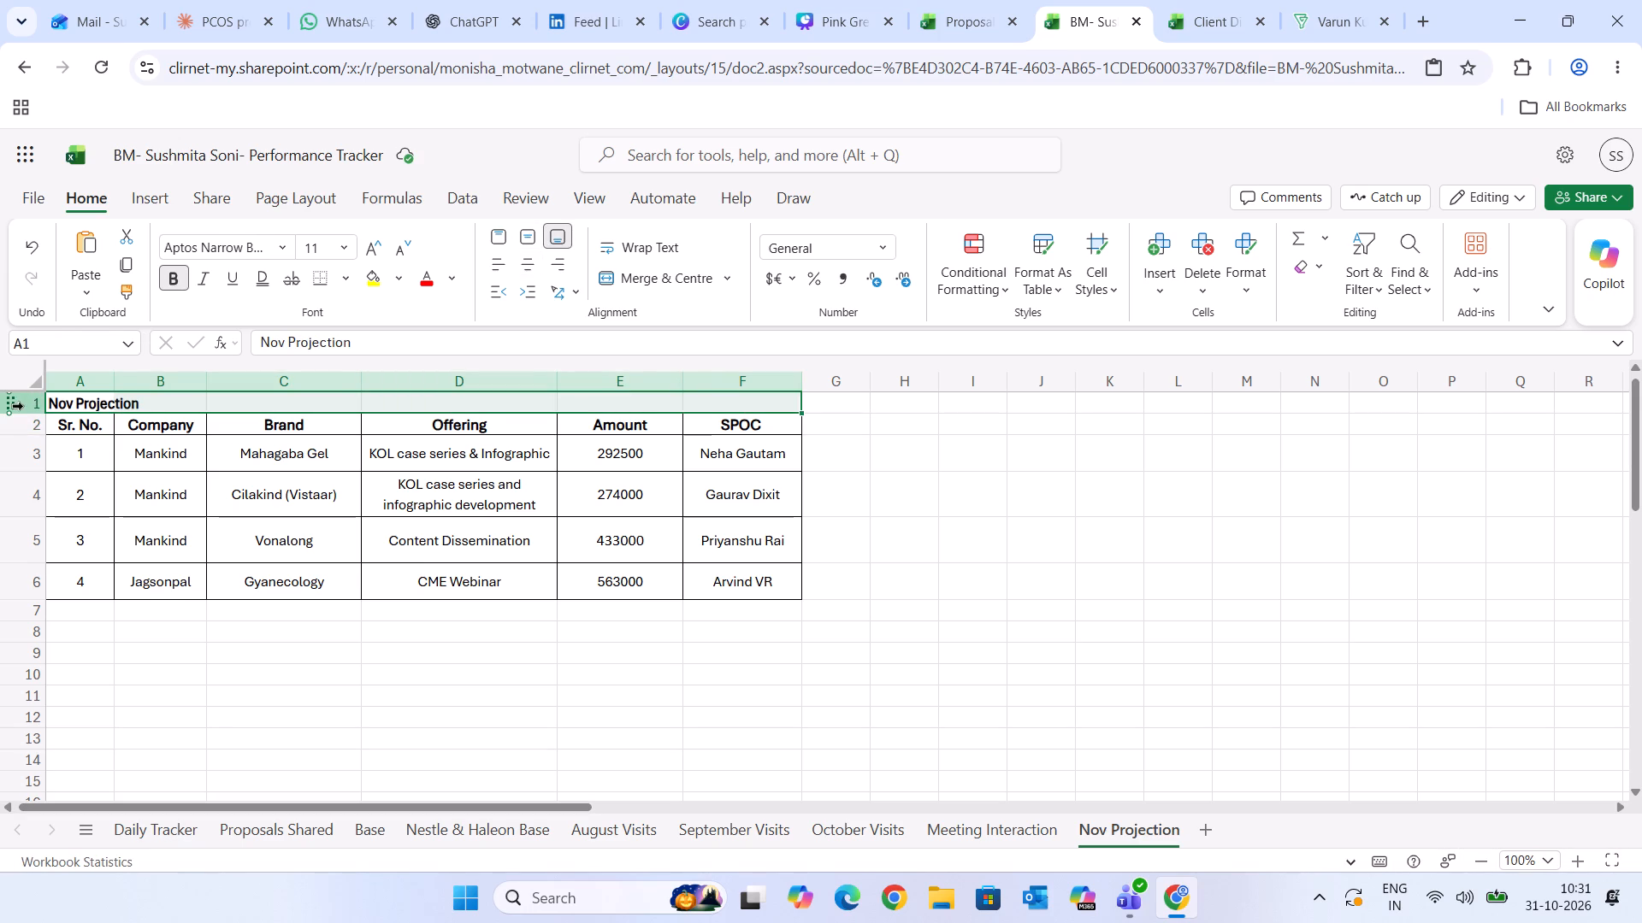
drag(25, 413, 24, 427)
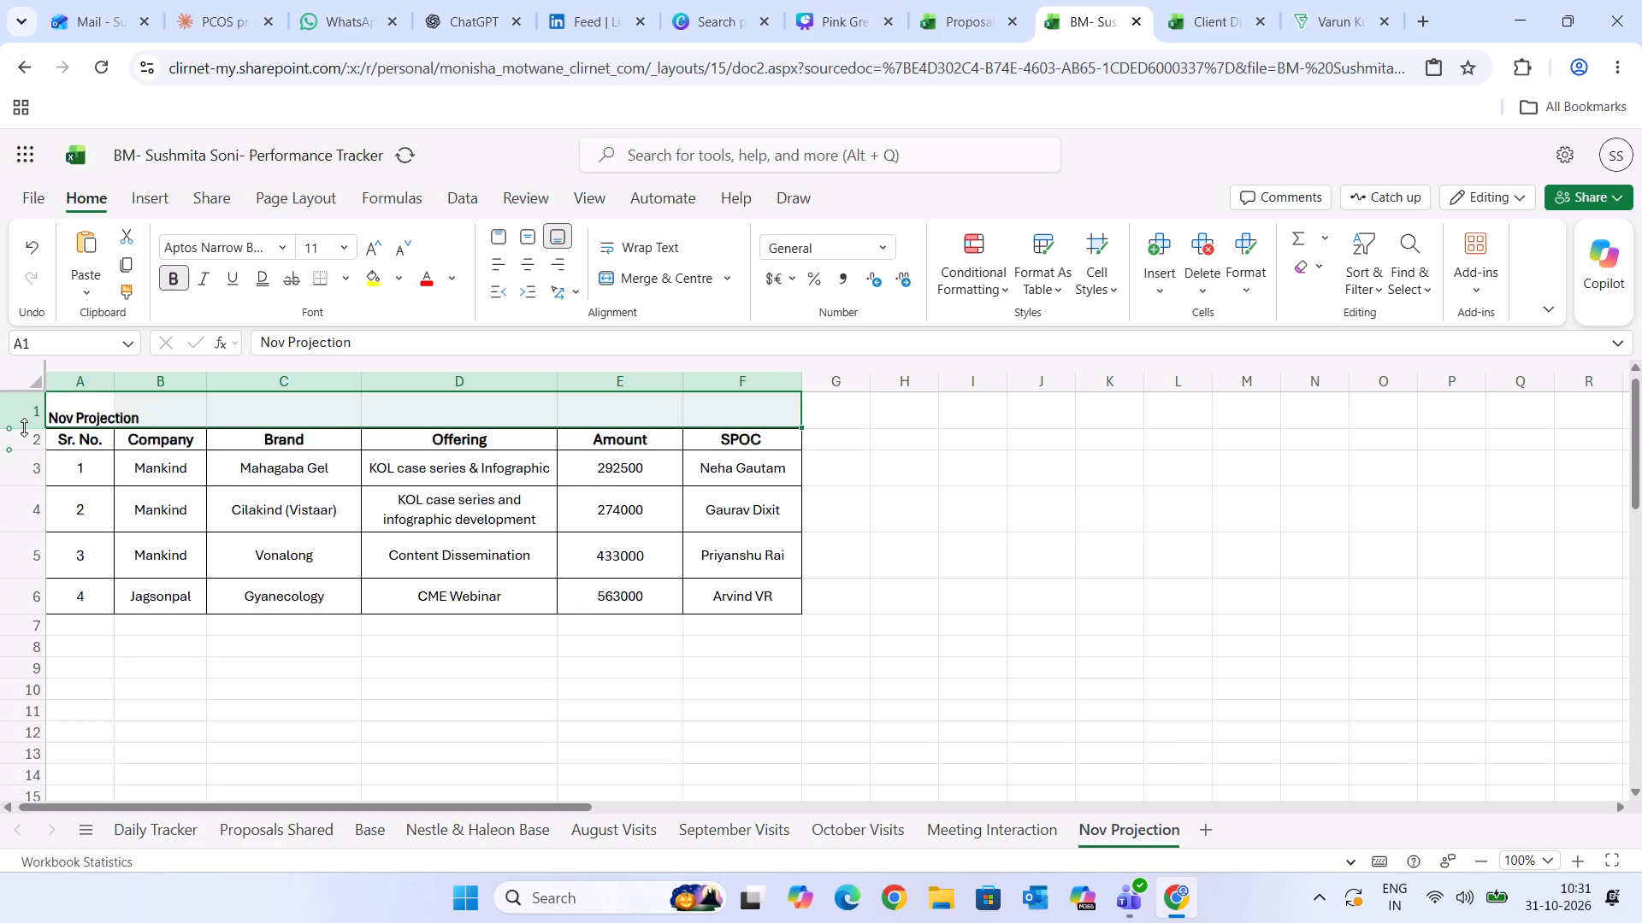
click(523, 232)
click(526, 271)
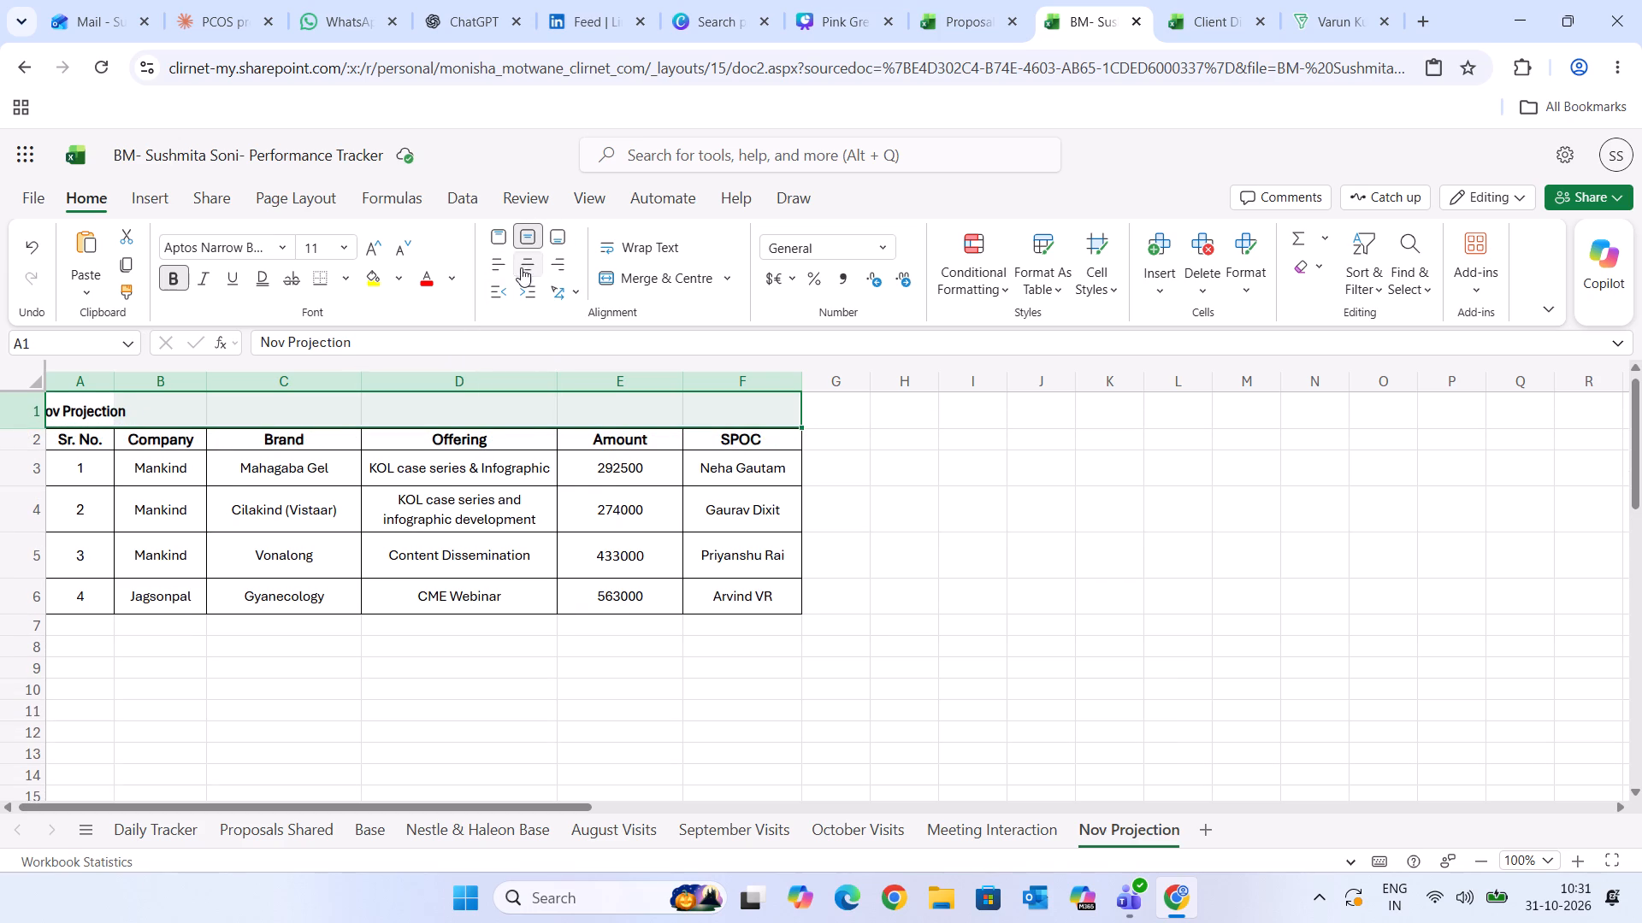
Merge and centre the Nov Projection title across A1:F1, the full width of the table.
click(204, 665)
click(92, 411)
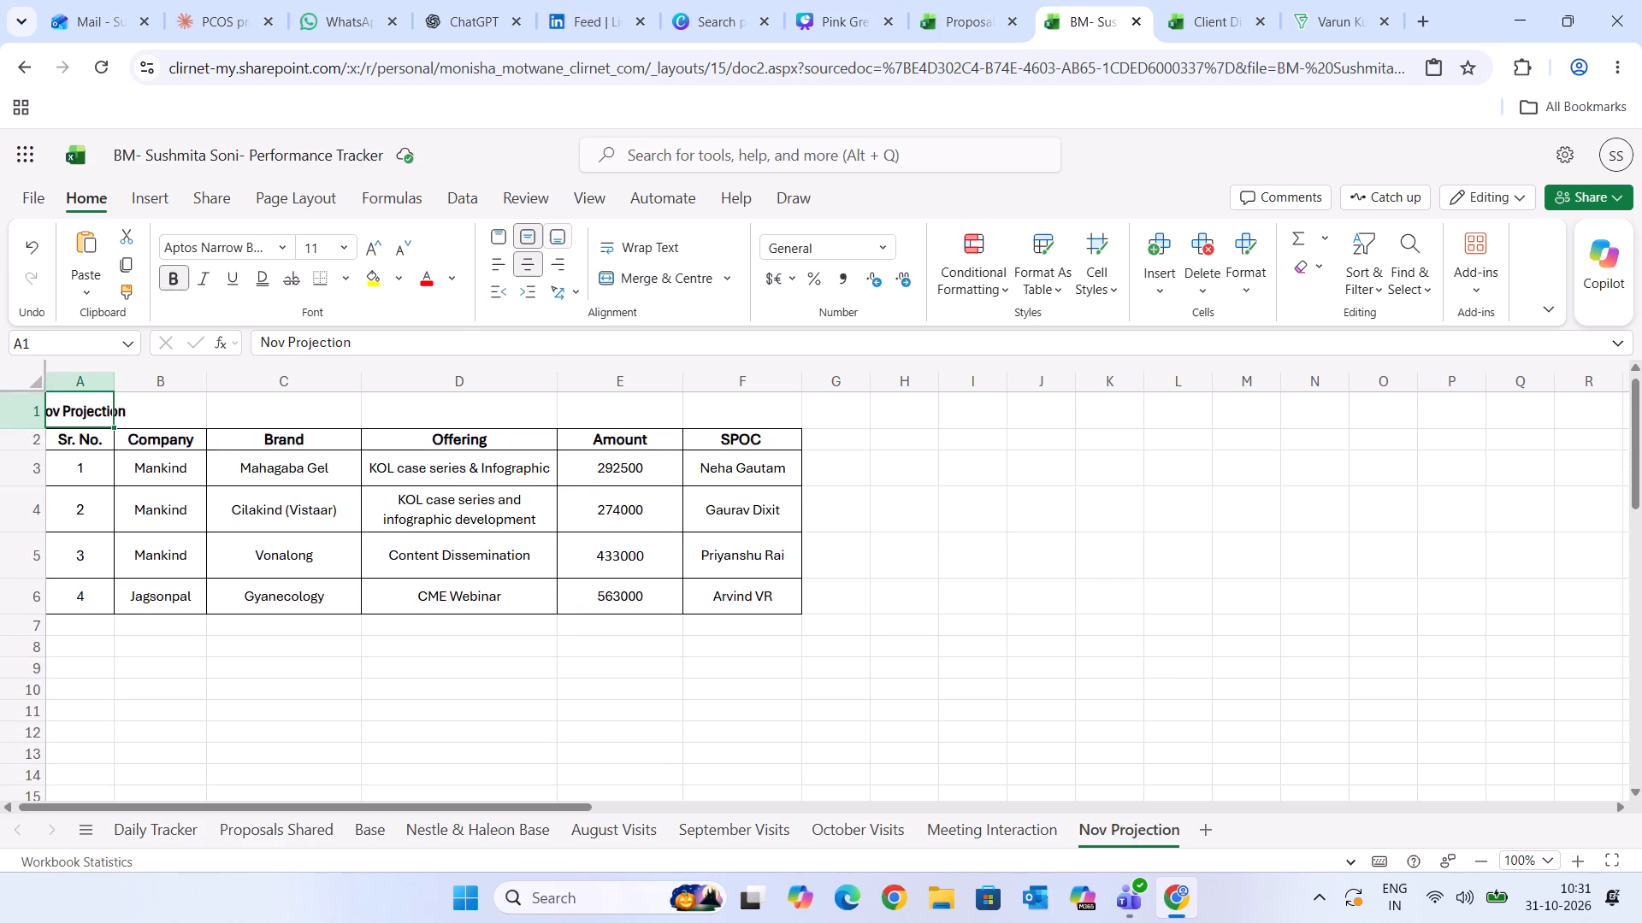
drag(81, 409, 794, 398)
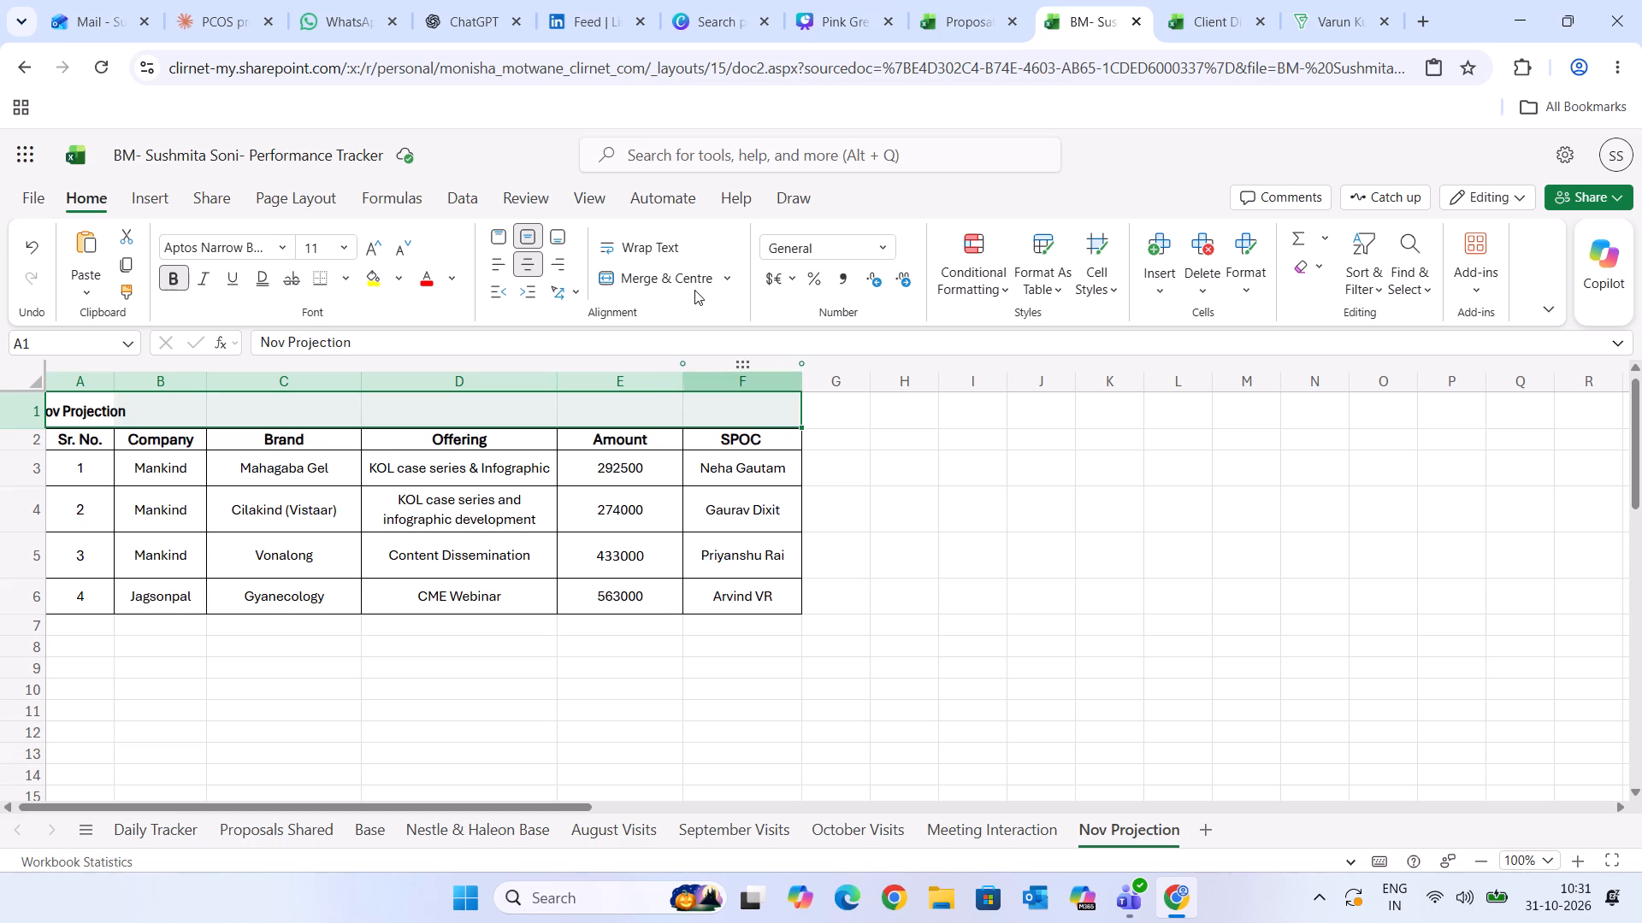
click(676, 277)
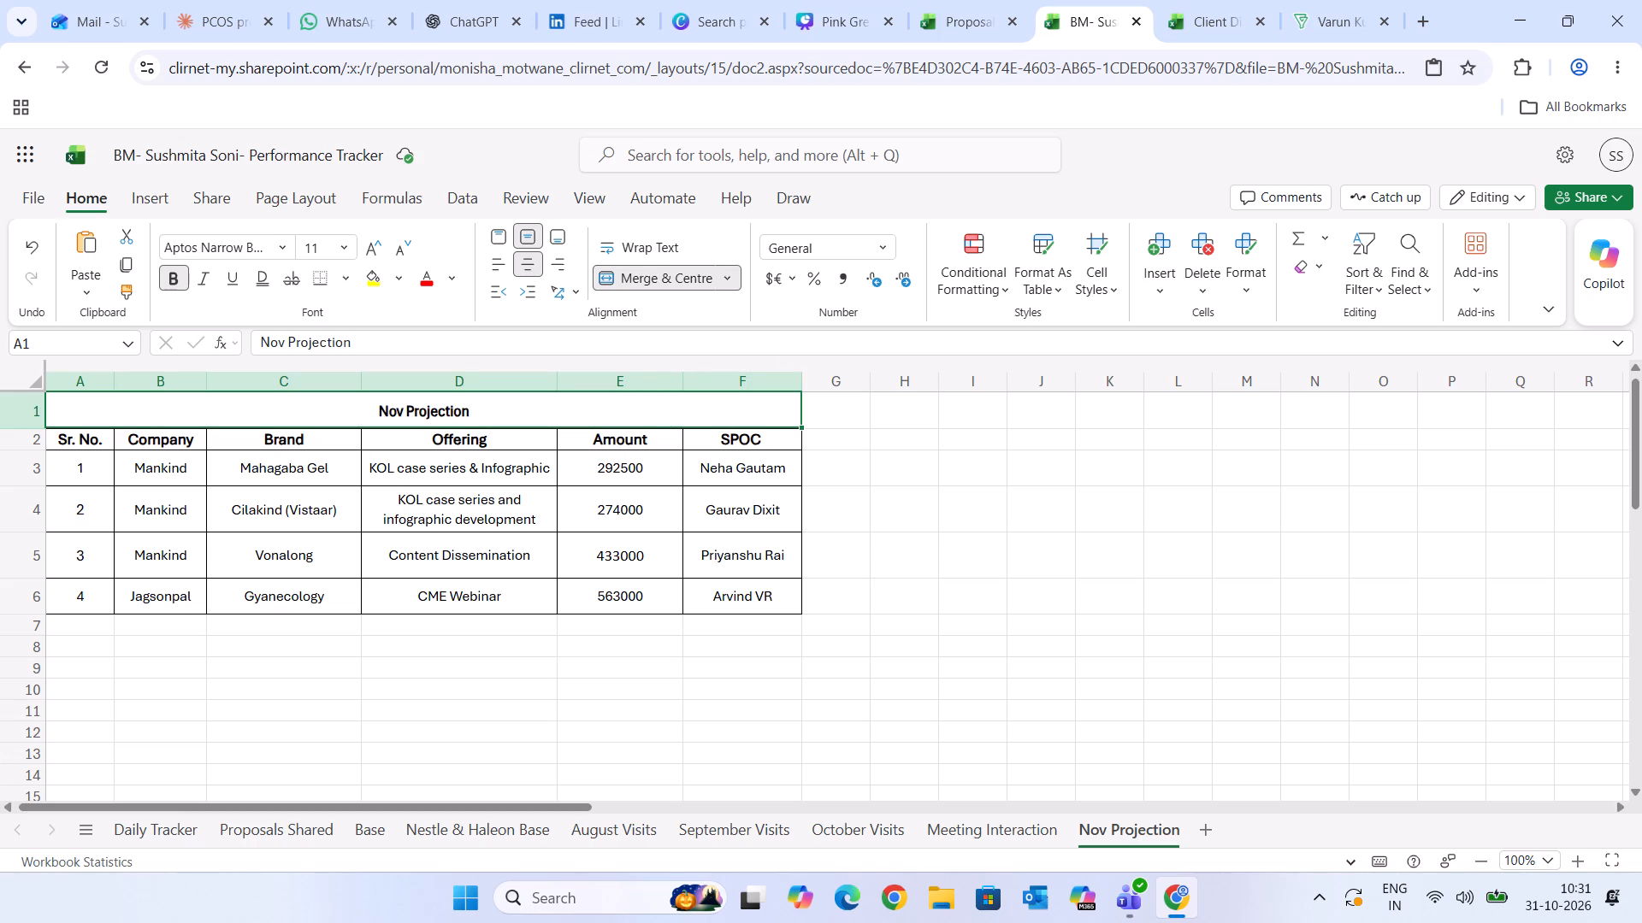
Copy the merged Nov Projection title to row 8 below the table and make that row slightly taller.
key(ctrl+c)
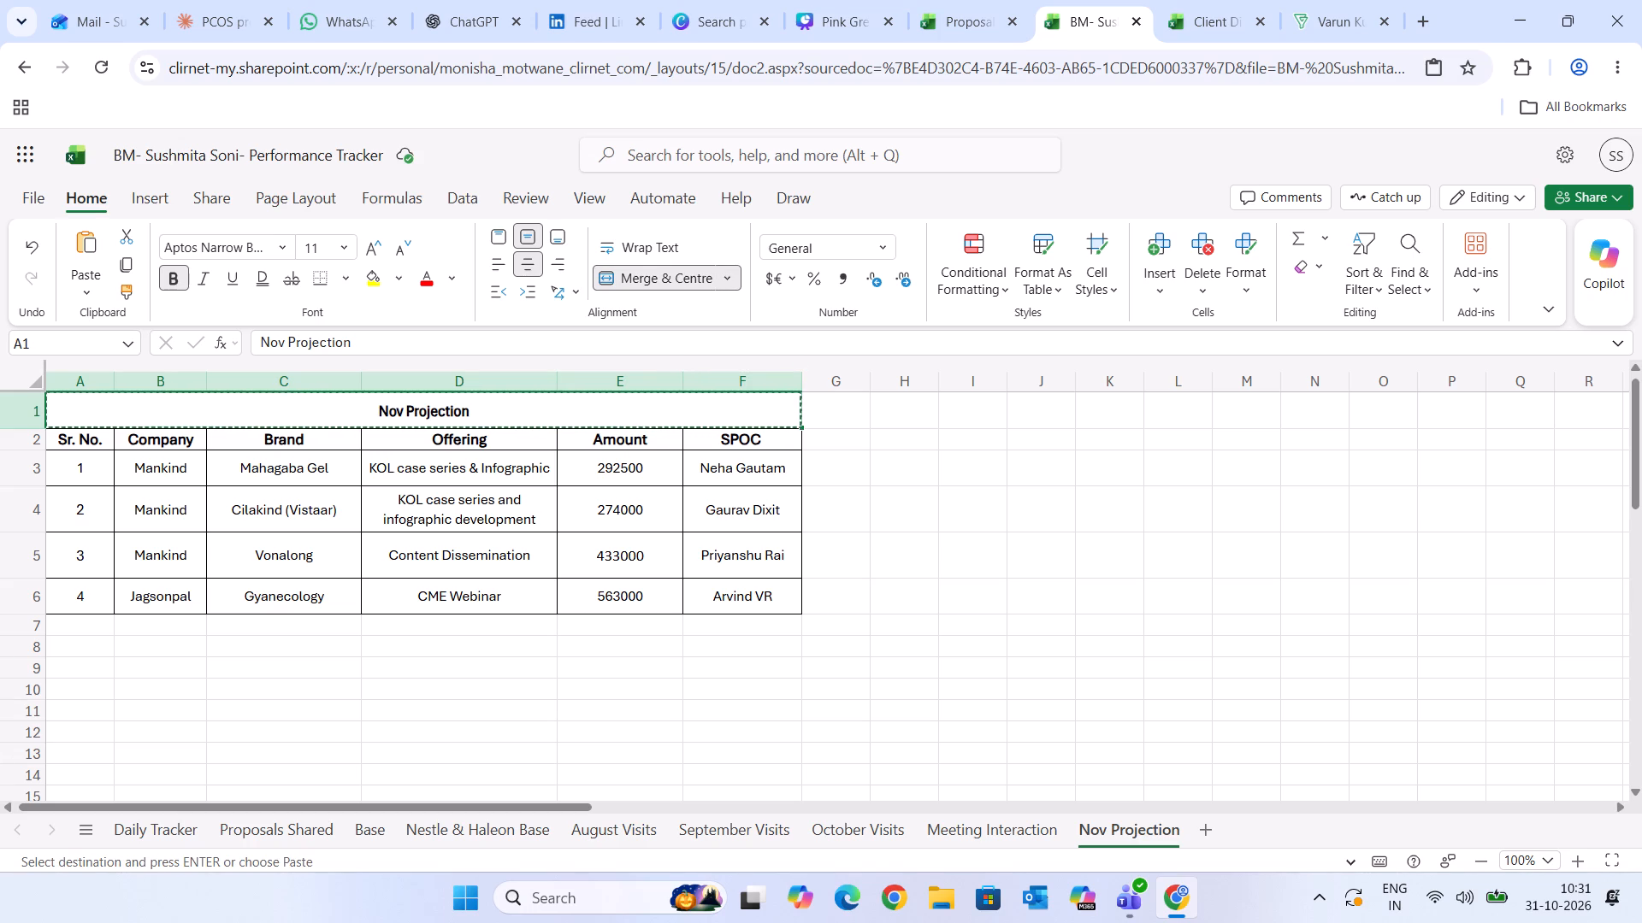
click(95, 647)
key(ctrl+v)
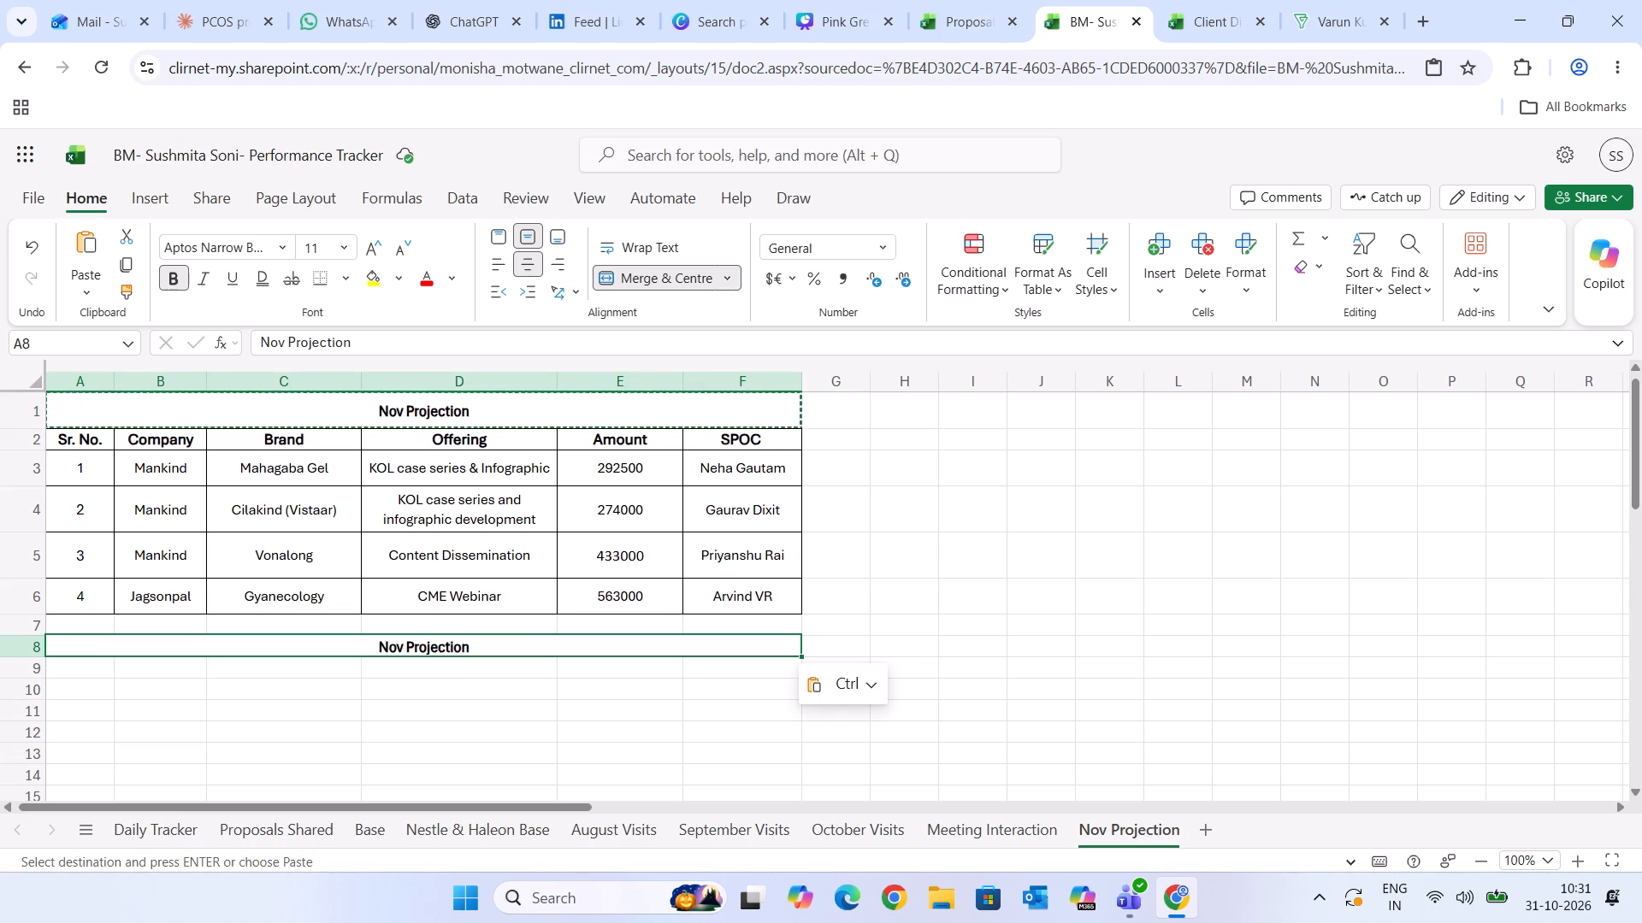
click(58, 680)
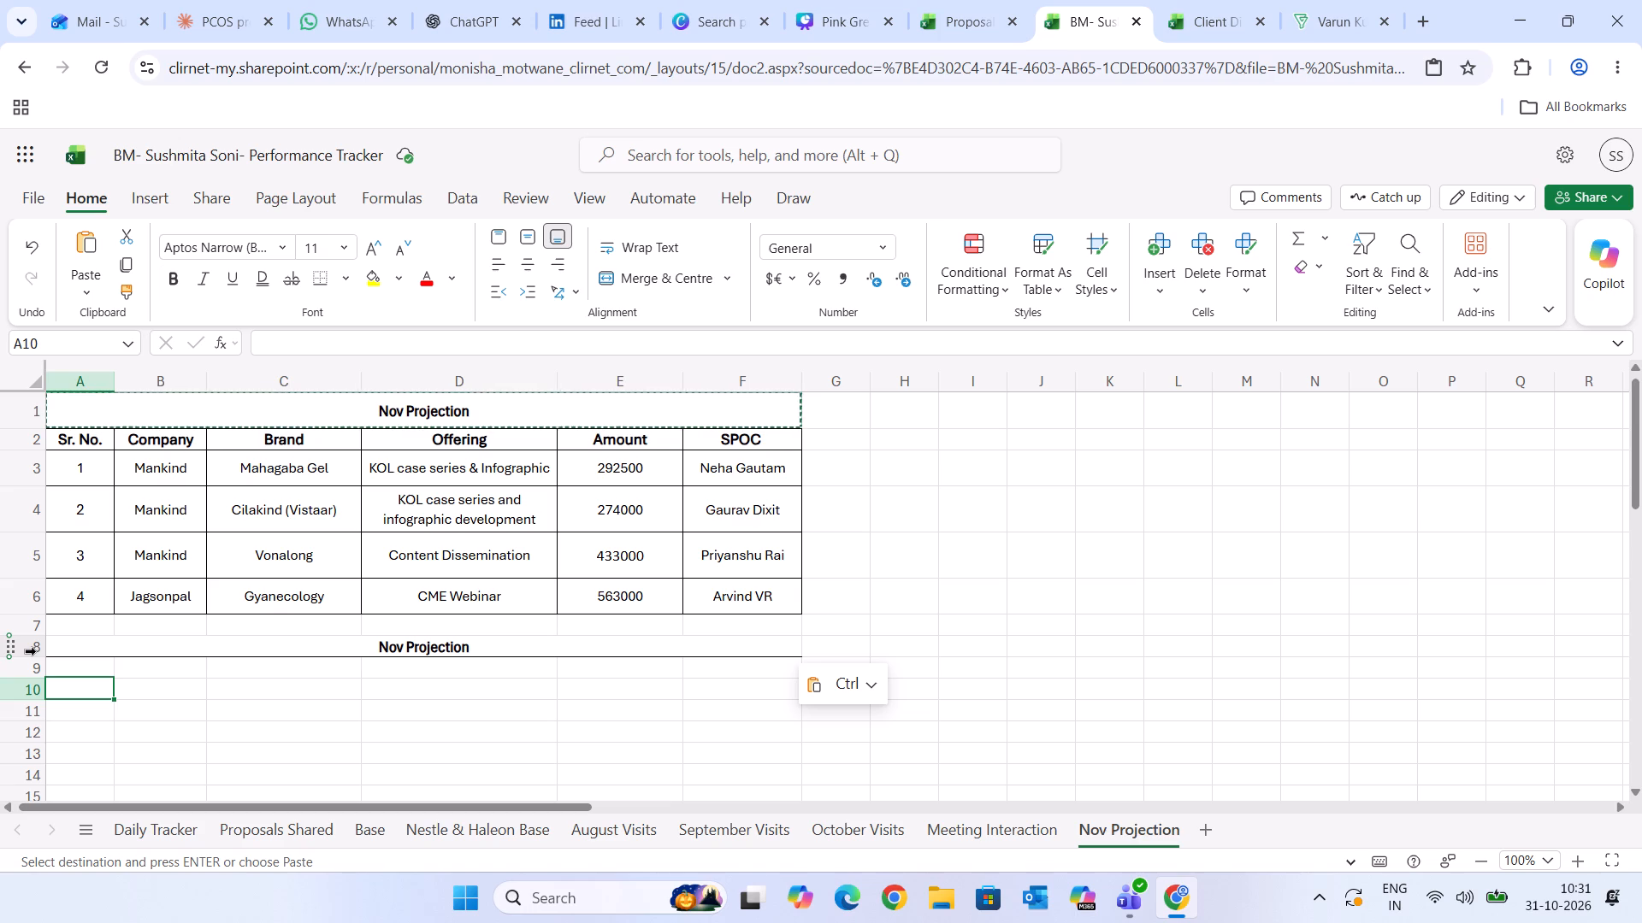
drag(35, 656, 35, 665)
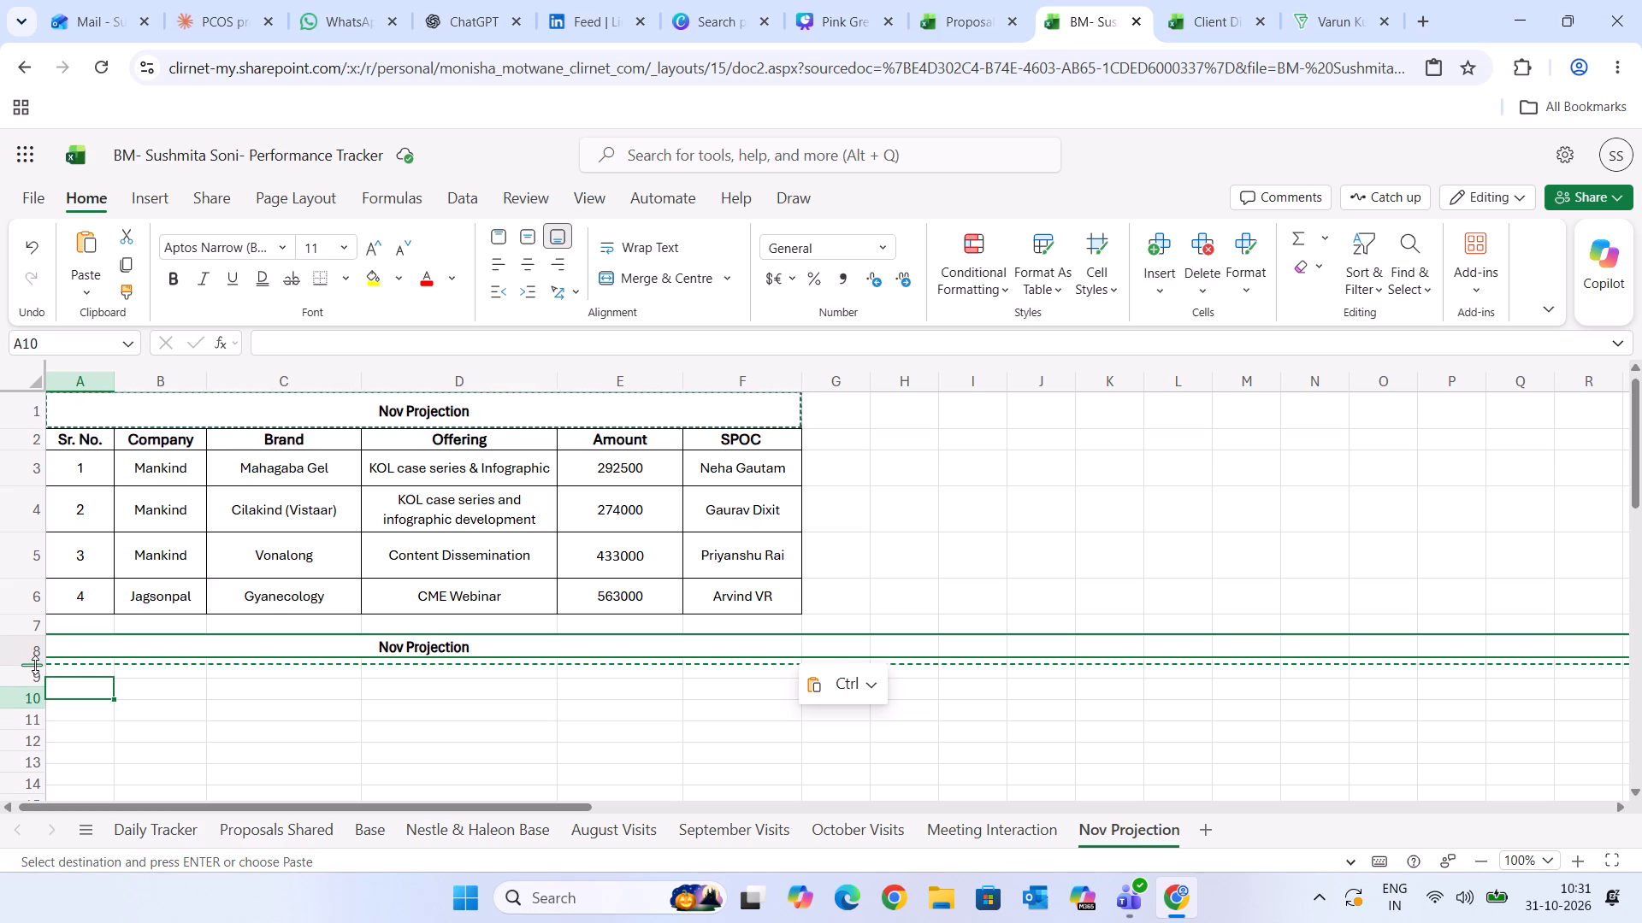
drag(35, 665, 35, 666)
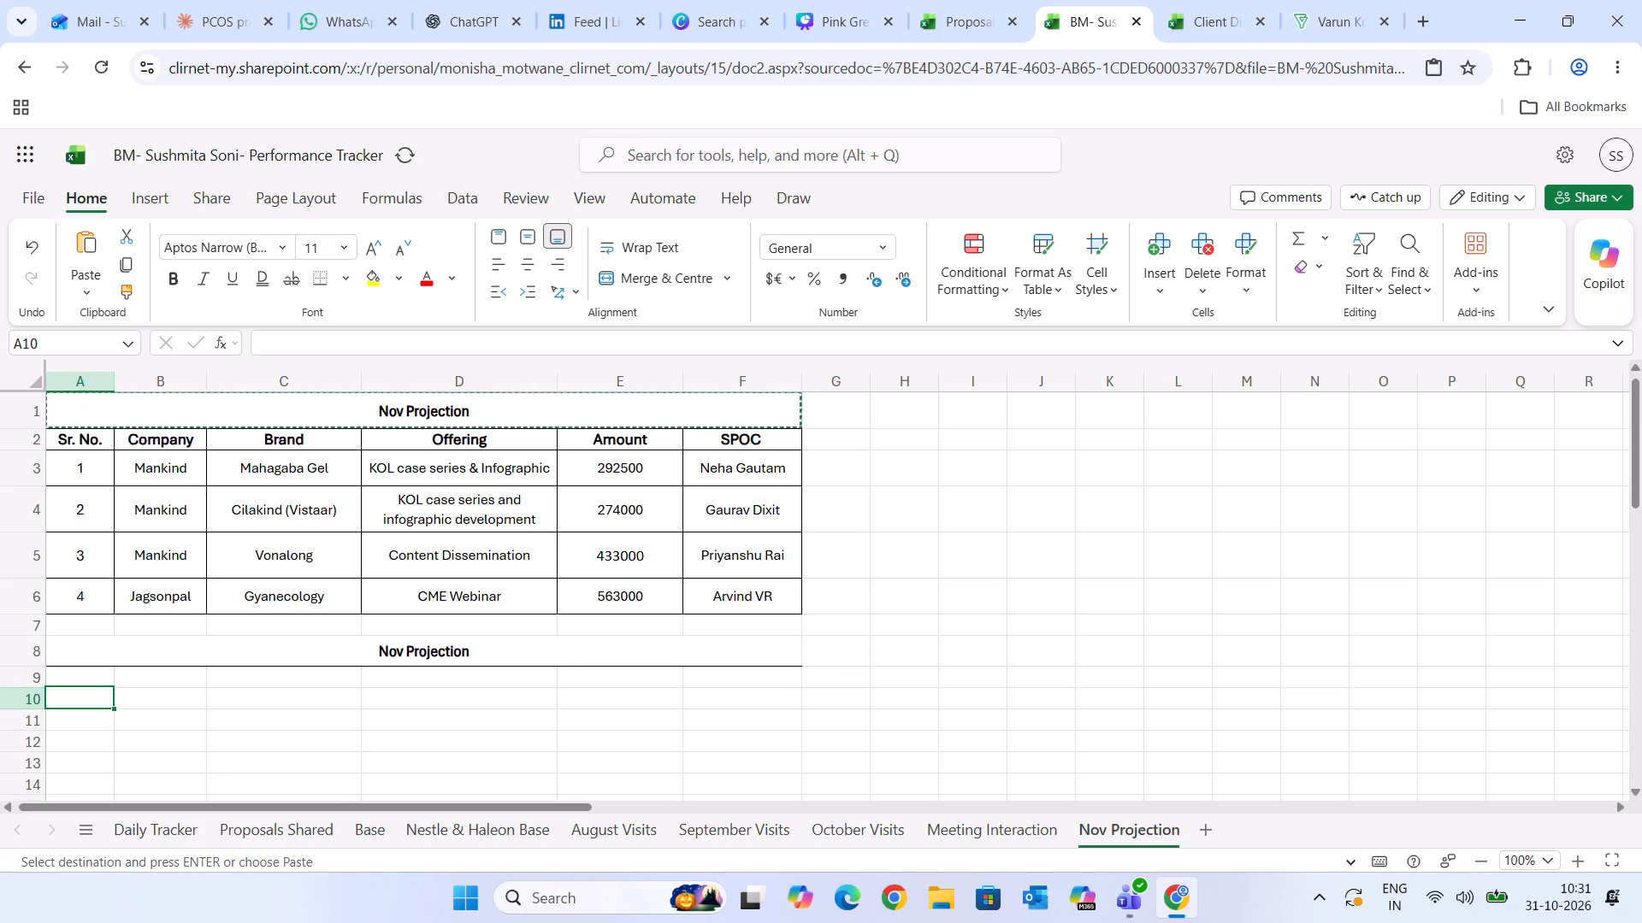
Apply all borders to the merged title cell in row 8 below the table.
click(611, 660)
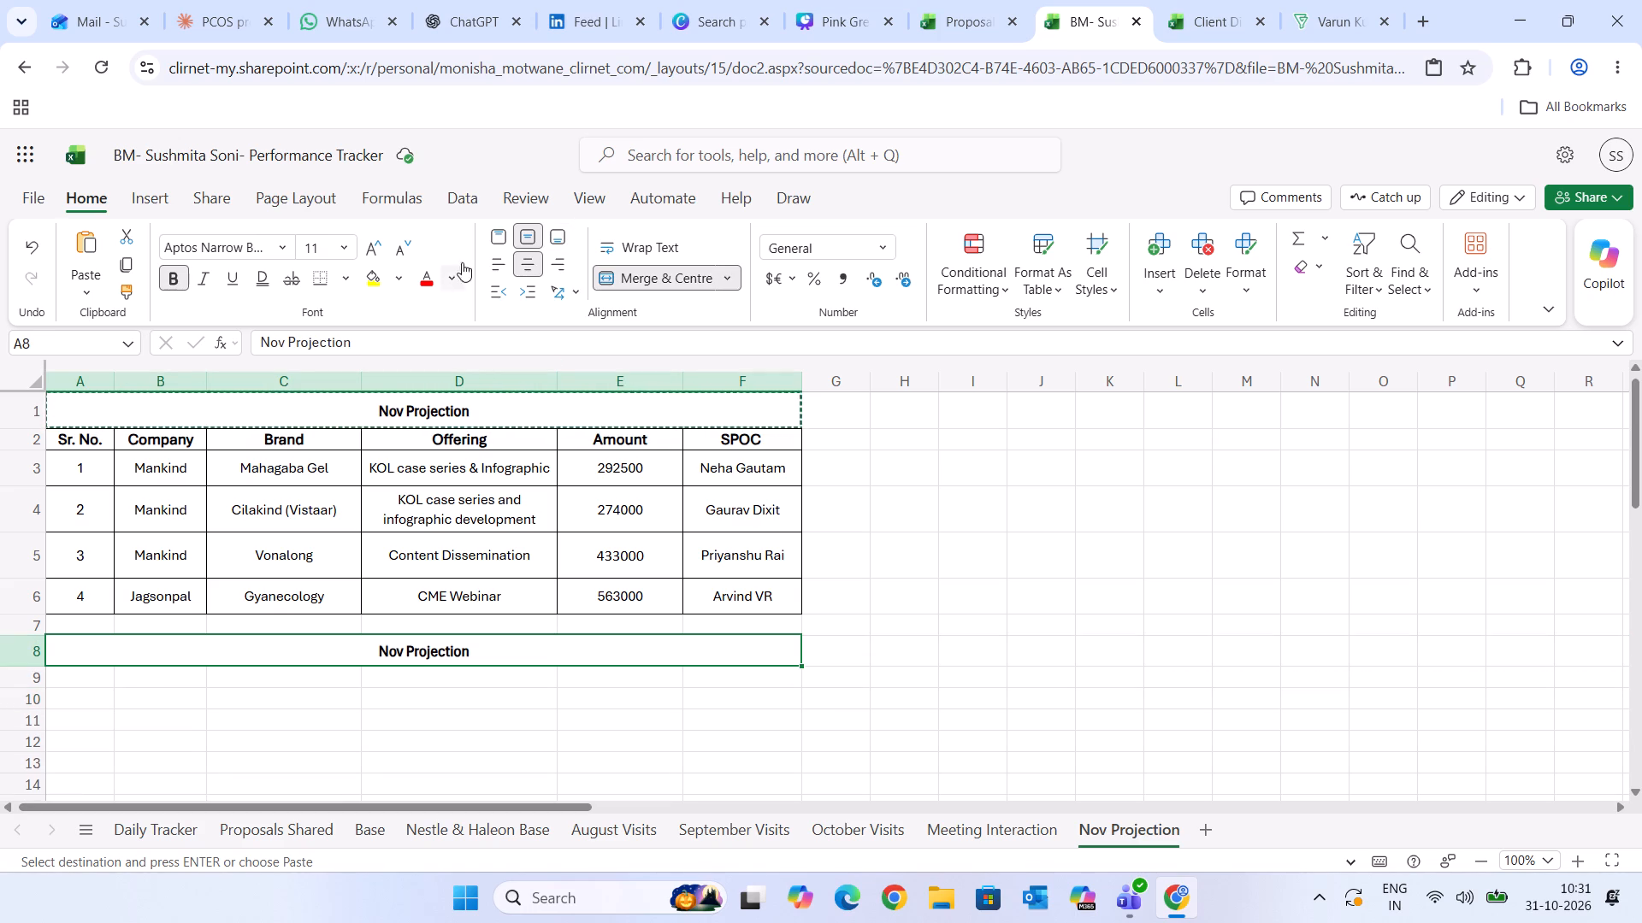
click(346, 280)
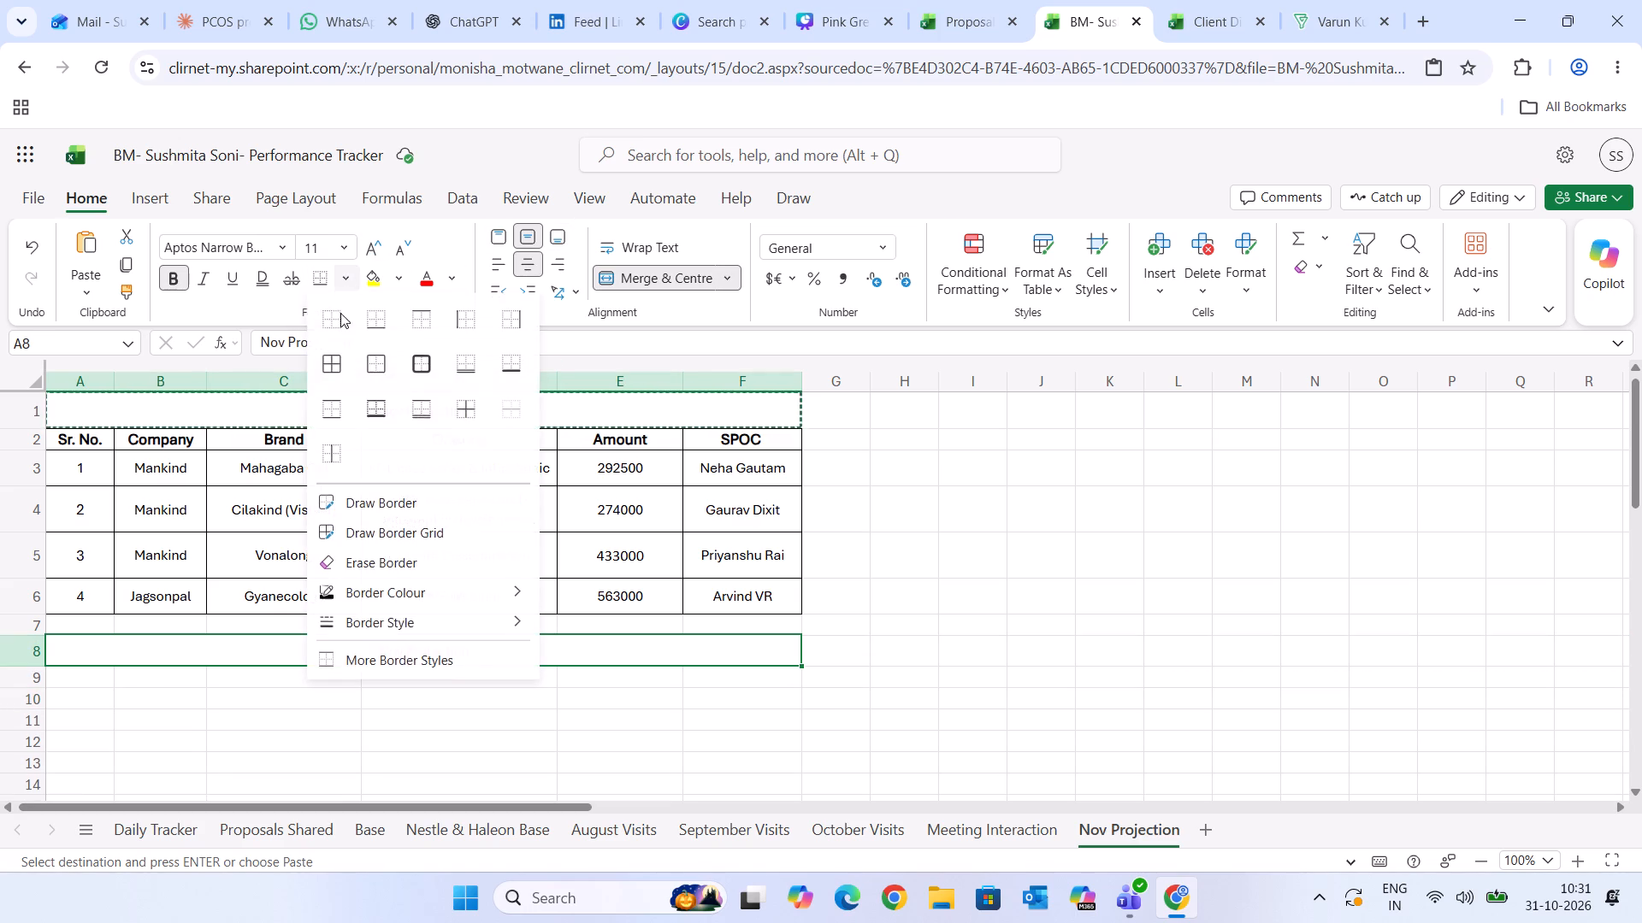
click(339, 360)
click(508, 691)
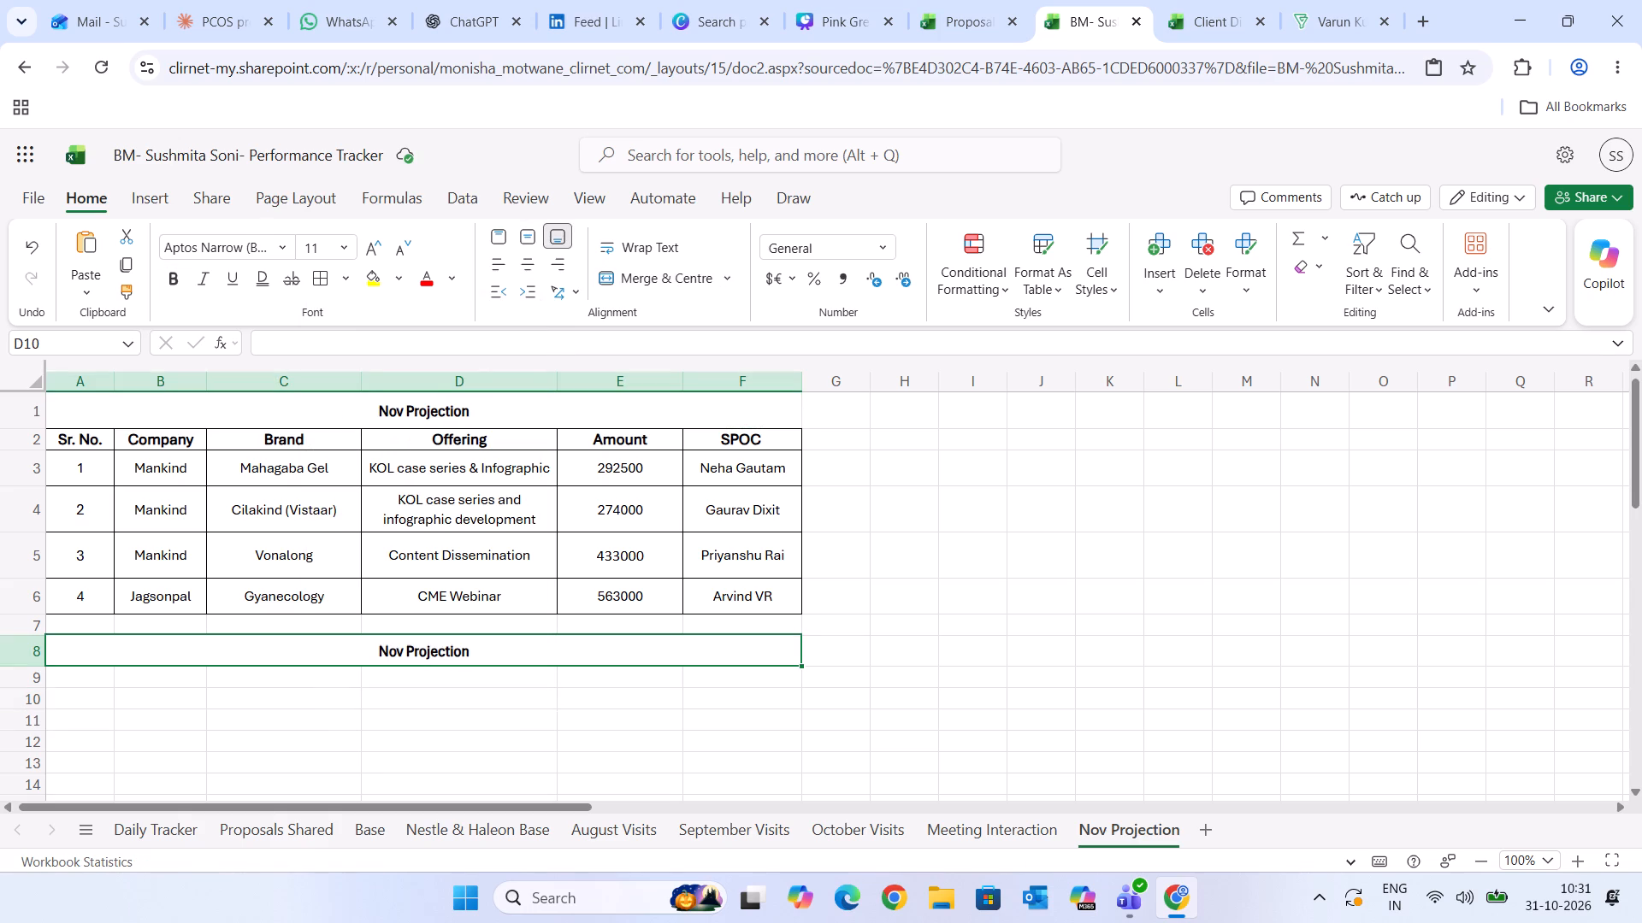
Replace the title text in the merged row 8 cell with "Dec Projection".
double_click(461, 649)
key(BackSpace)
key(BackSpace)
key(BackSpace)
key(BackSpace)
key(BackSpace)
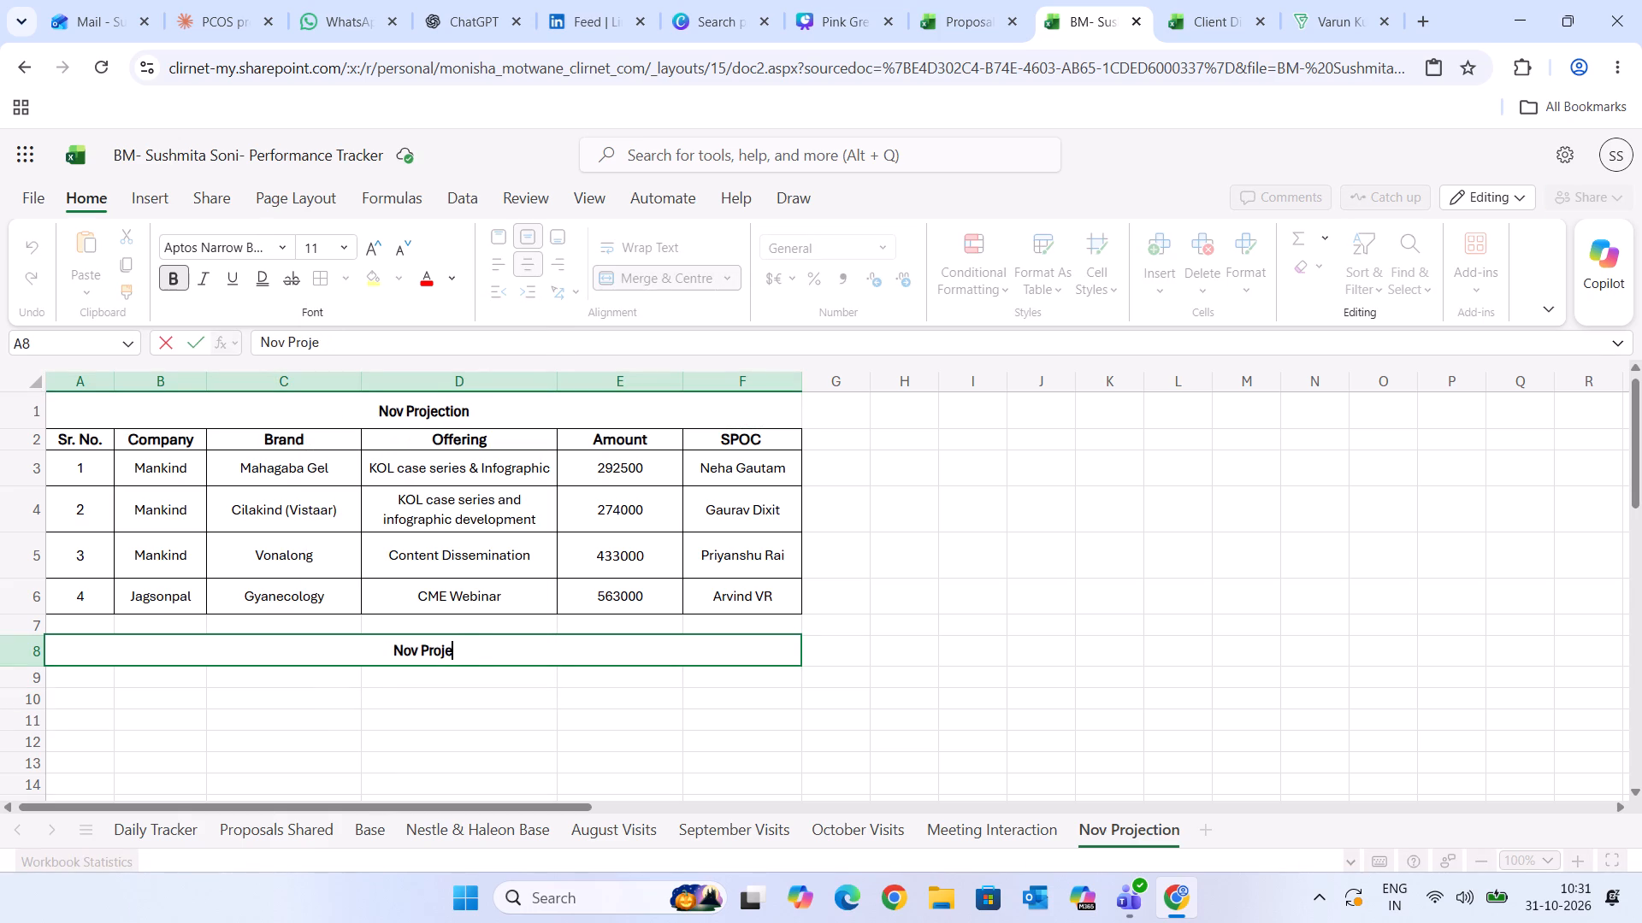
key(BackSpace)
key(BackSpace)
key(BackSpace)
key(BackSpace)
key(BackSpace)
key(BackSpace)
key(BackSpace)
key(BackSpace)
key(BackSpace)
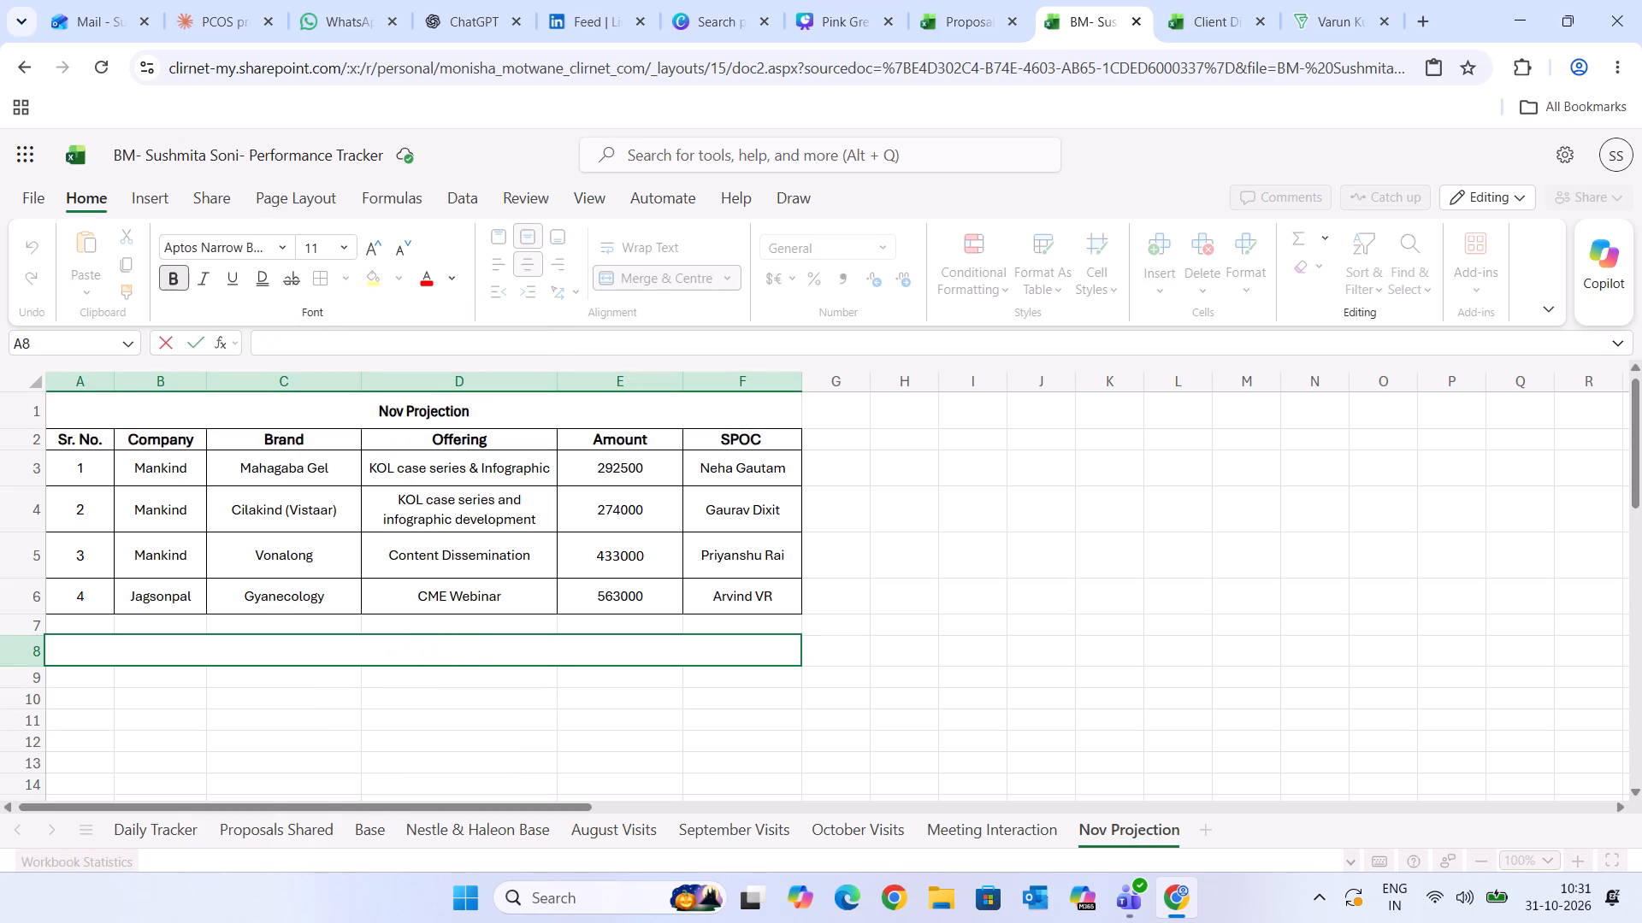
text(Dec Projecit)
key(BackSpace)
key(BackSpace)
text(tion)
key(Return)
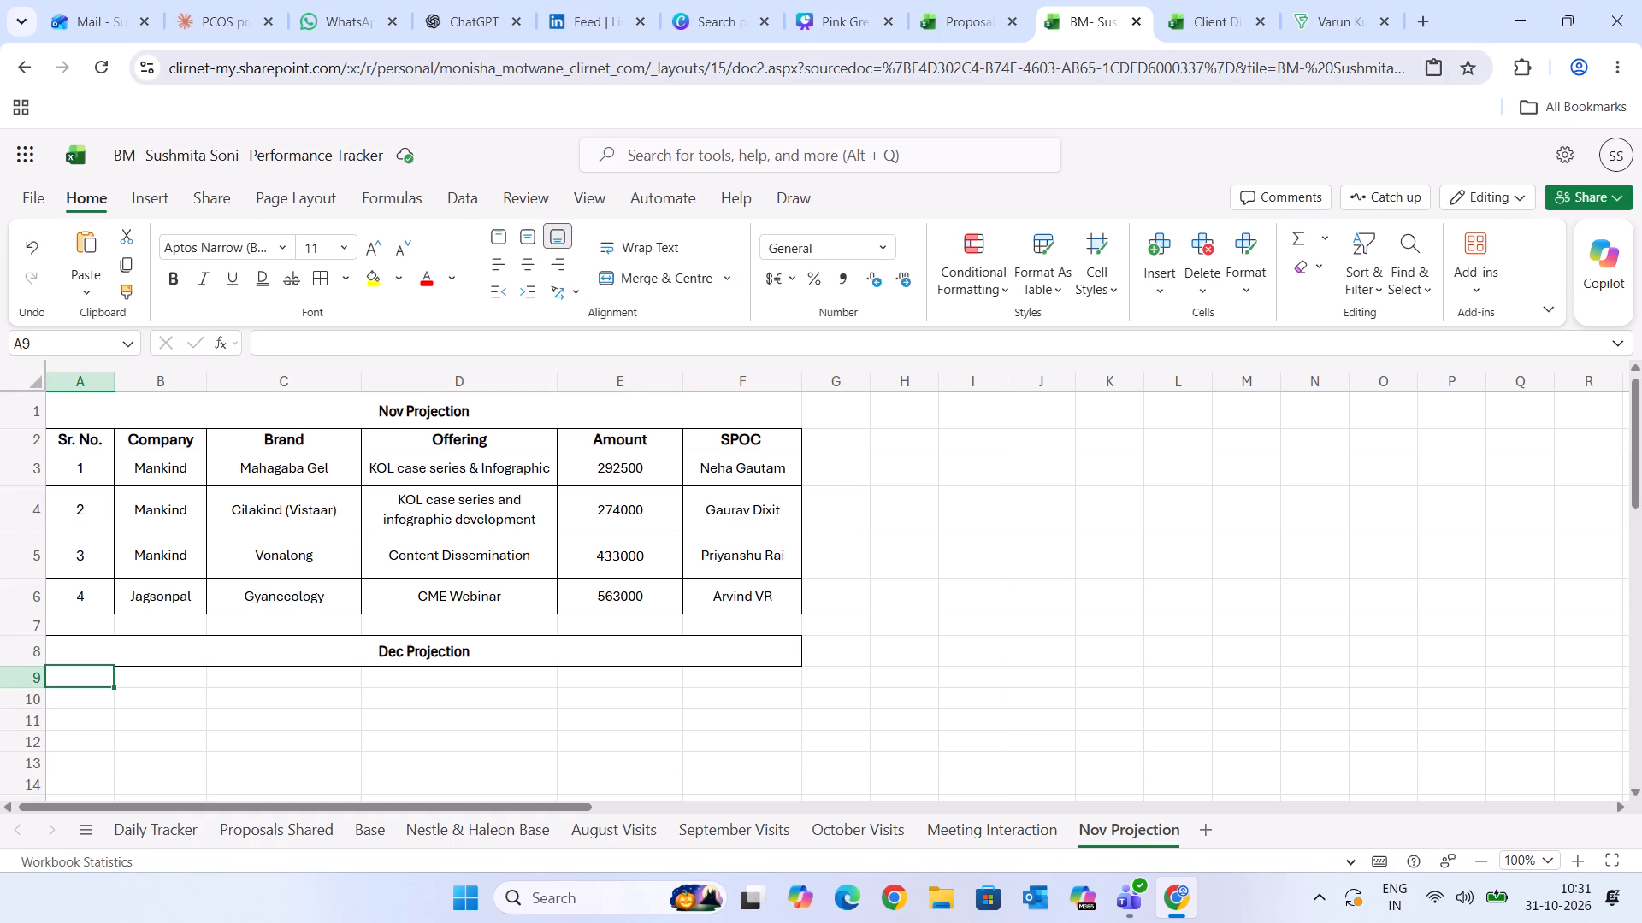
Switch to the Proposal Data workbook to consult the Proposal sheet's entries.
click(976, 0)
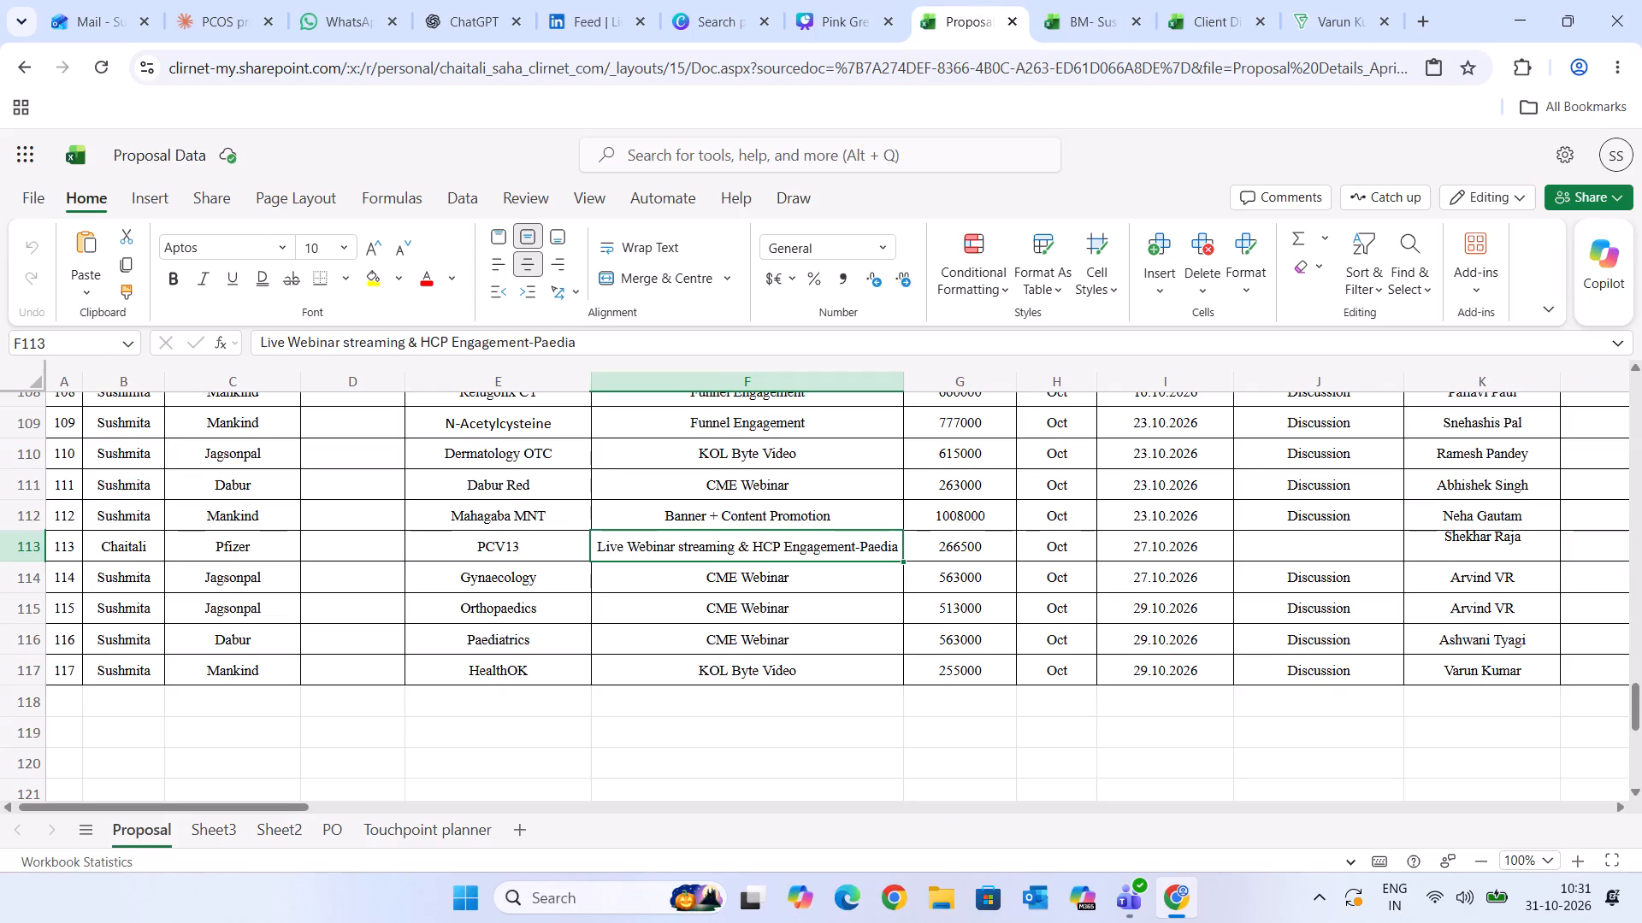
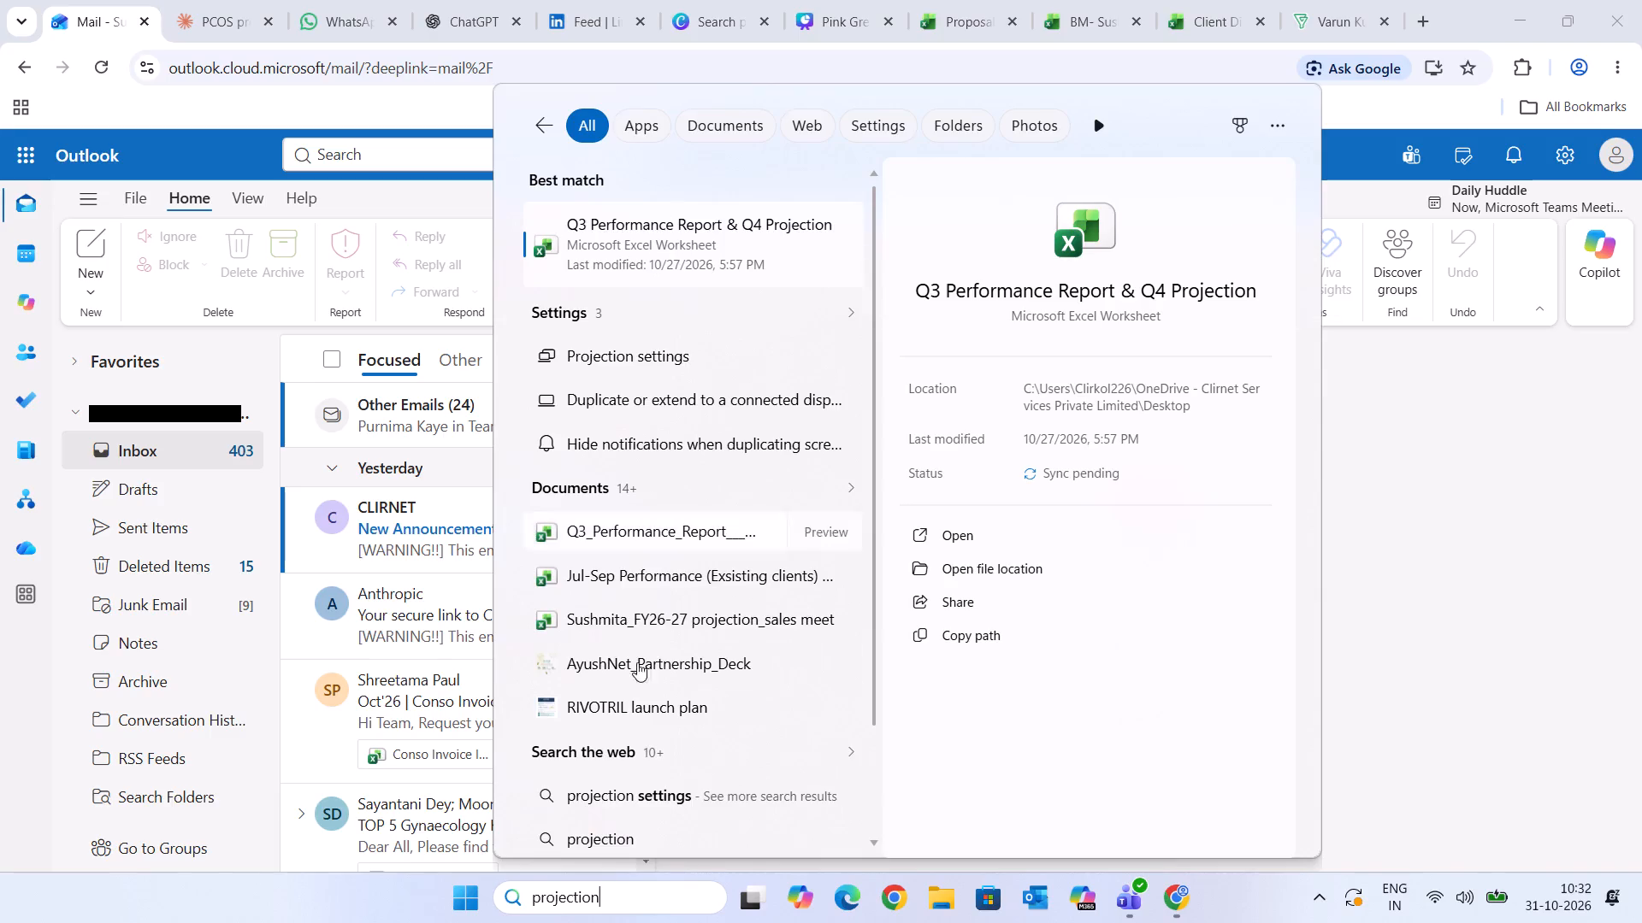
Leave the search for "projection" and open File Explorer to browse for the projection workbook.
click(936, 897)
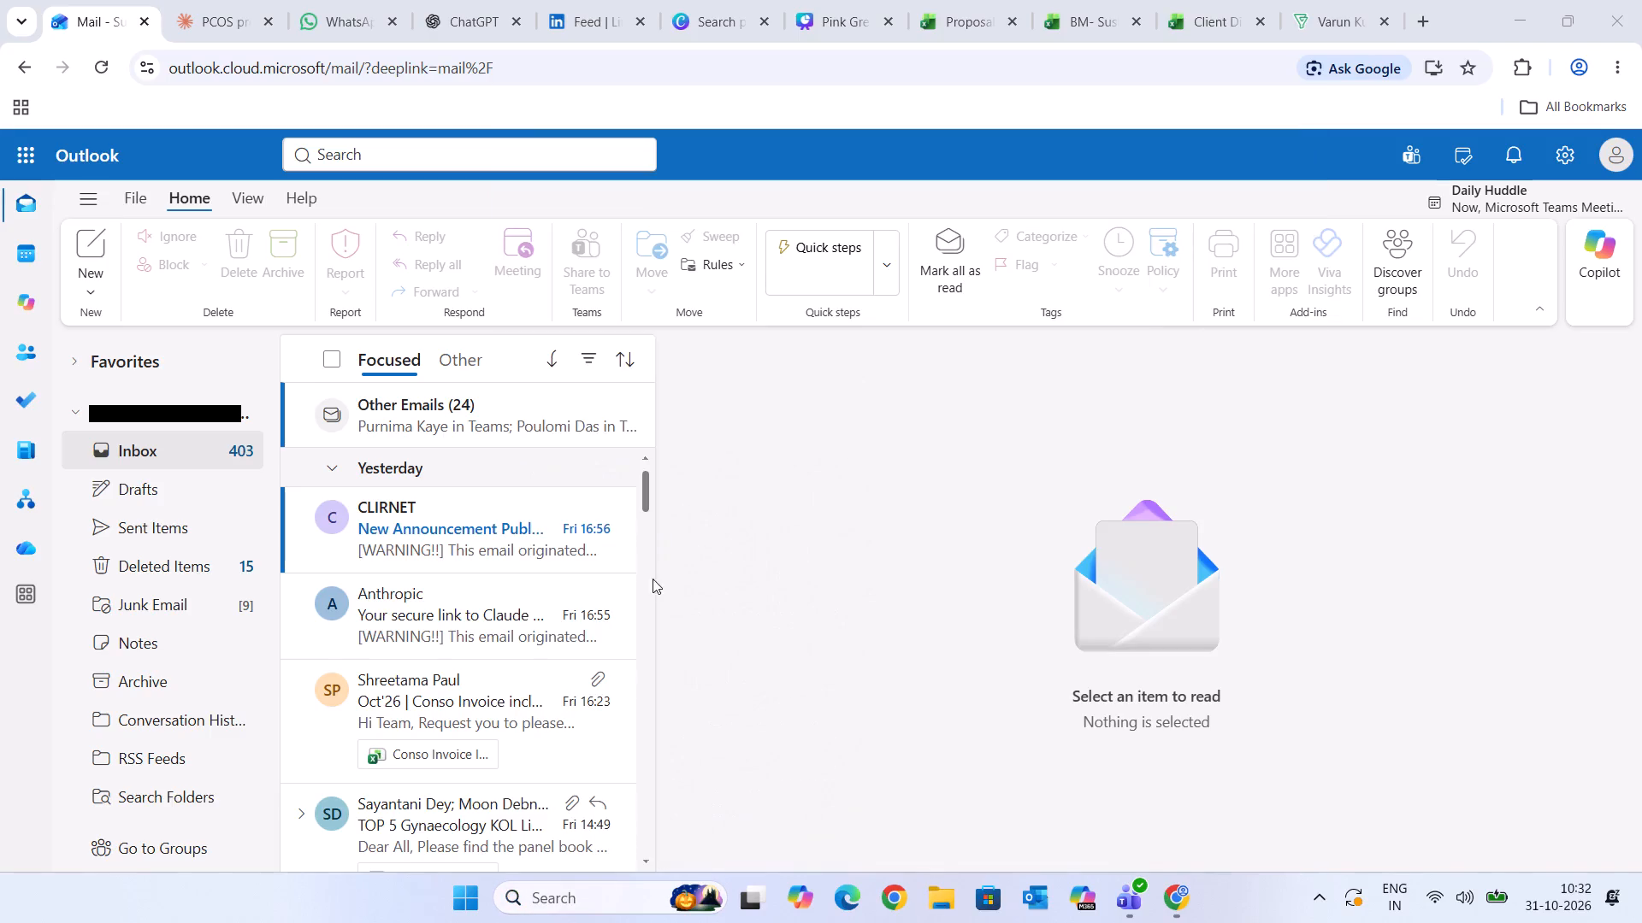
Switch to File Explorer and open the Q4 Pipeline workbook from the Desktop folder without updating its external links.
click(120, 320)
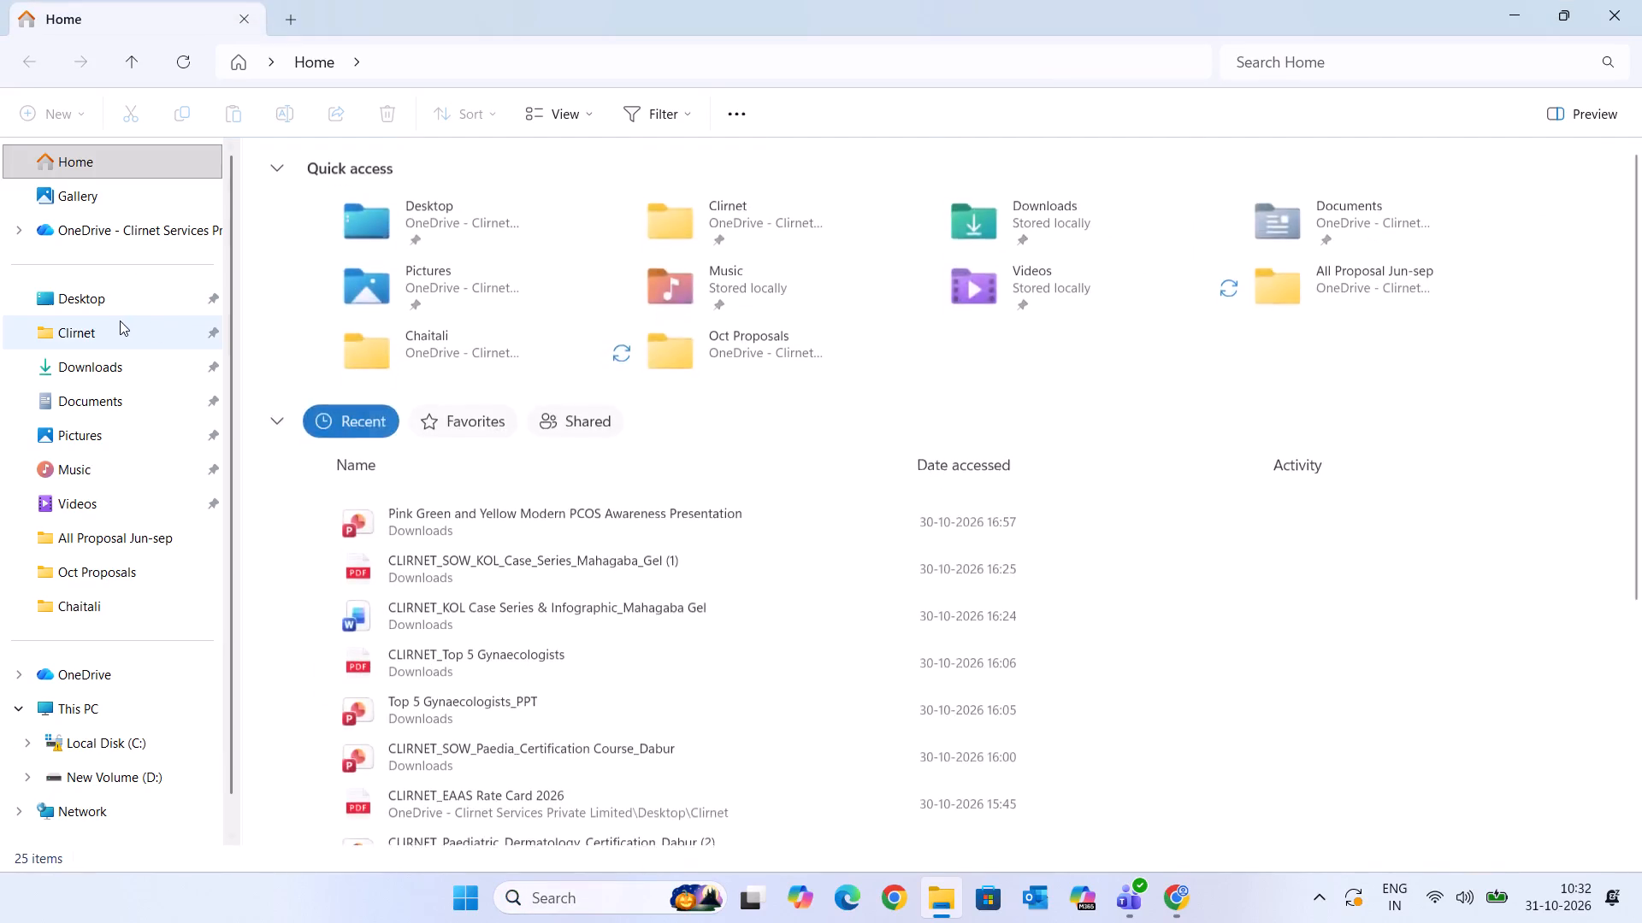
click(118, 301)
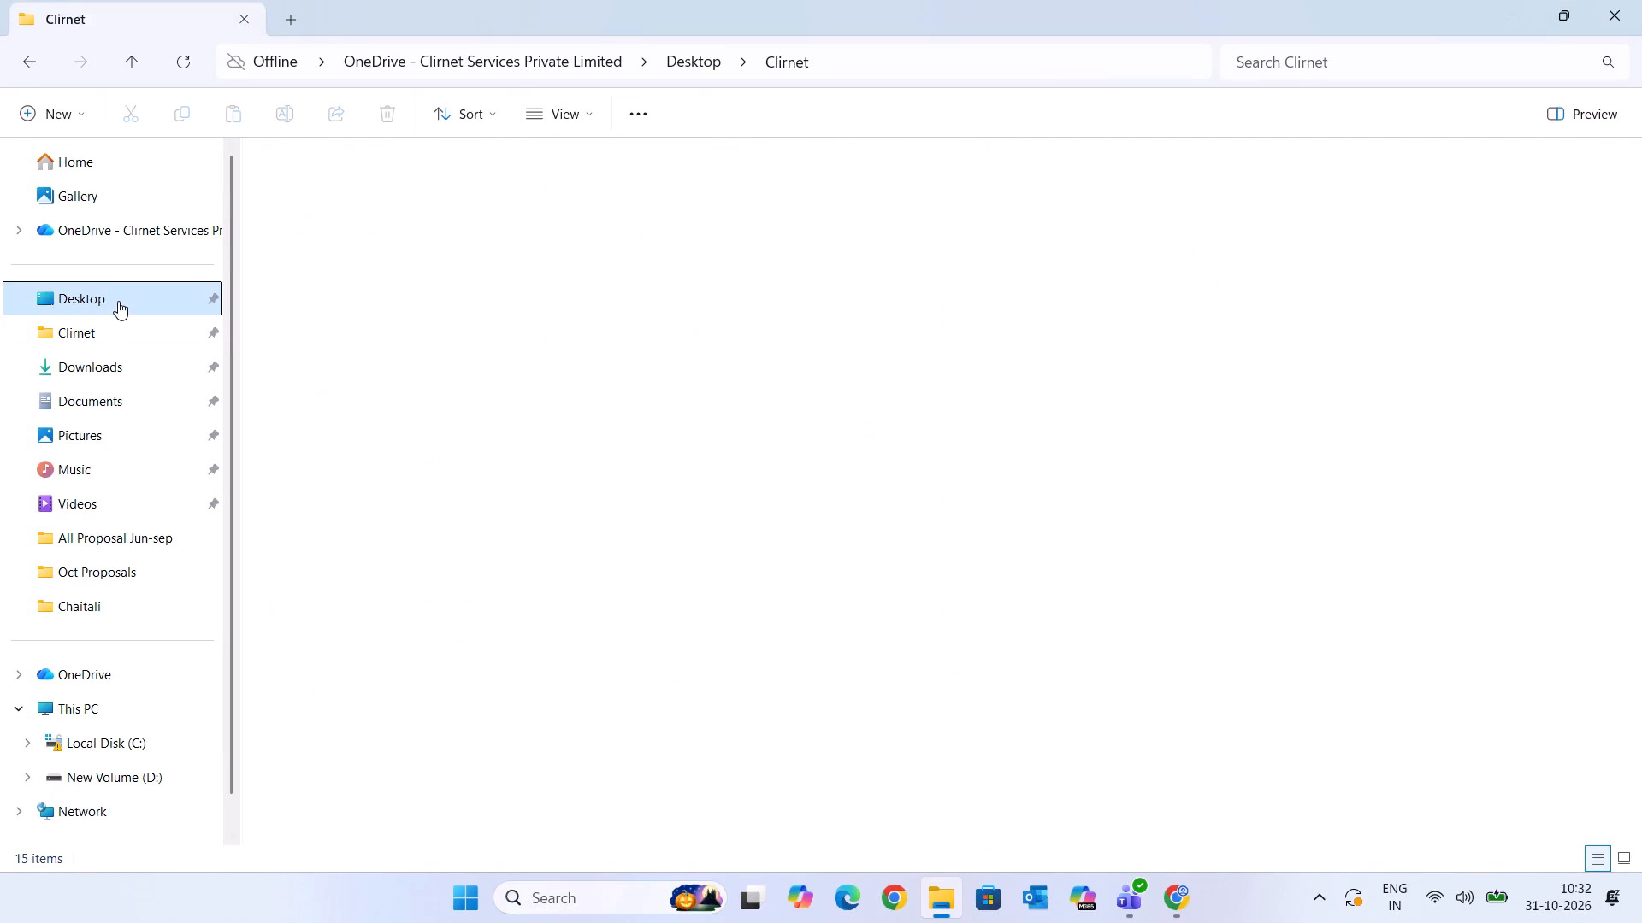
click(103, 373)
scroll(388, 401, up, 5)
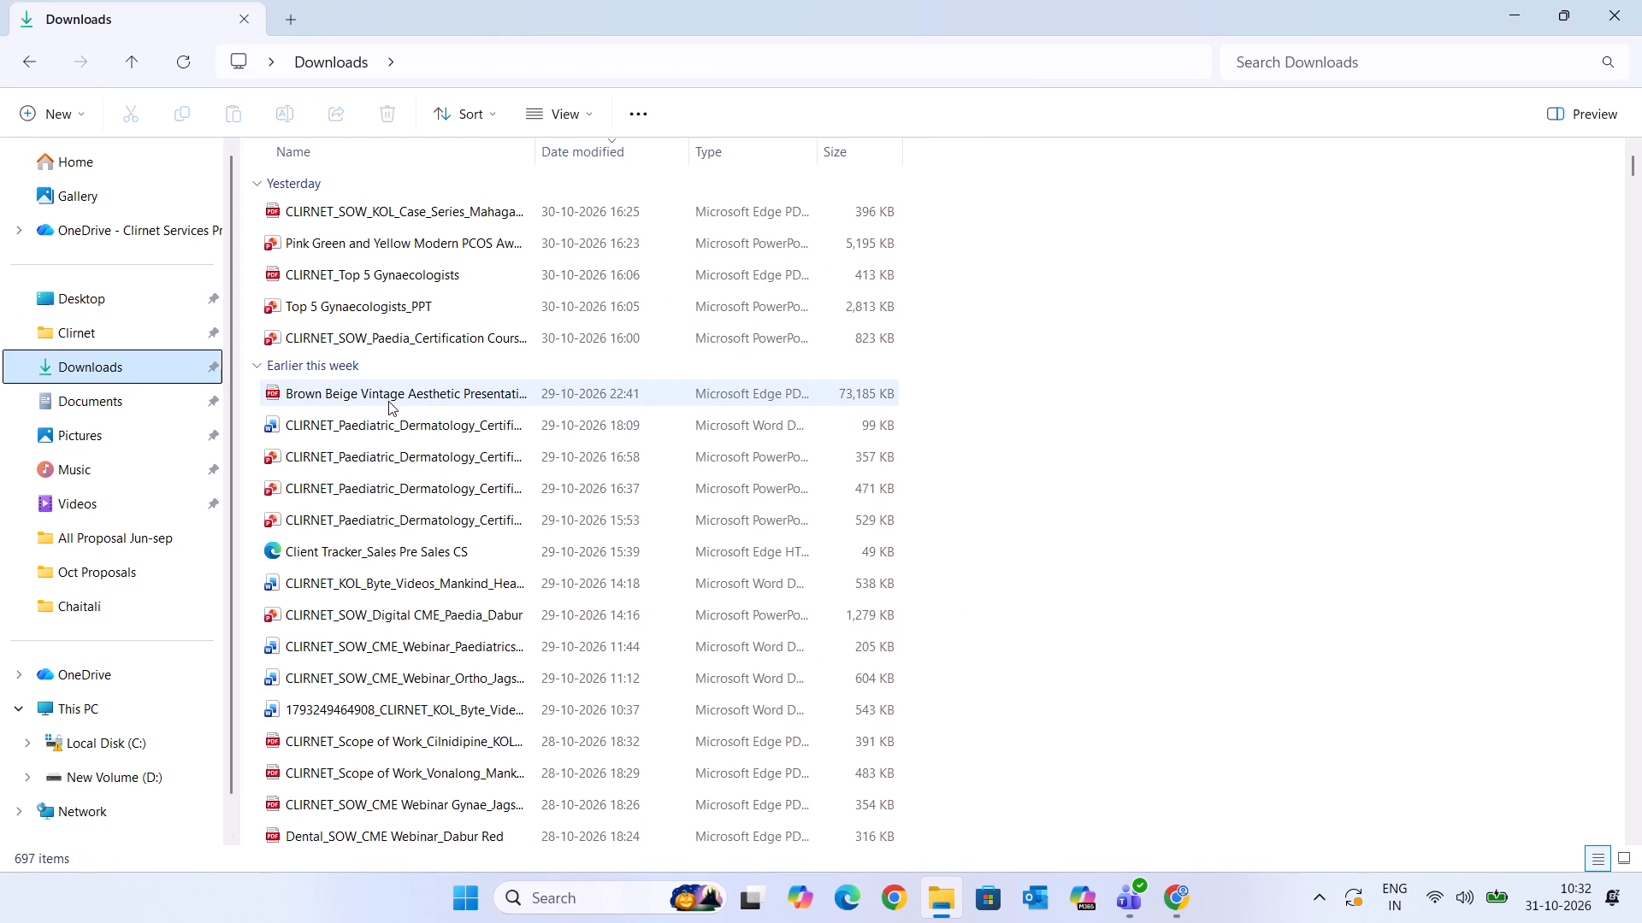
click(115, 302)
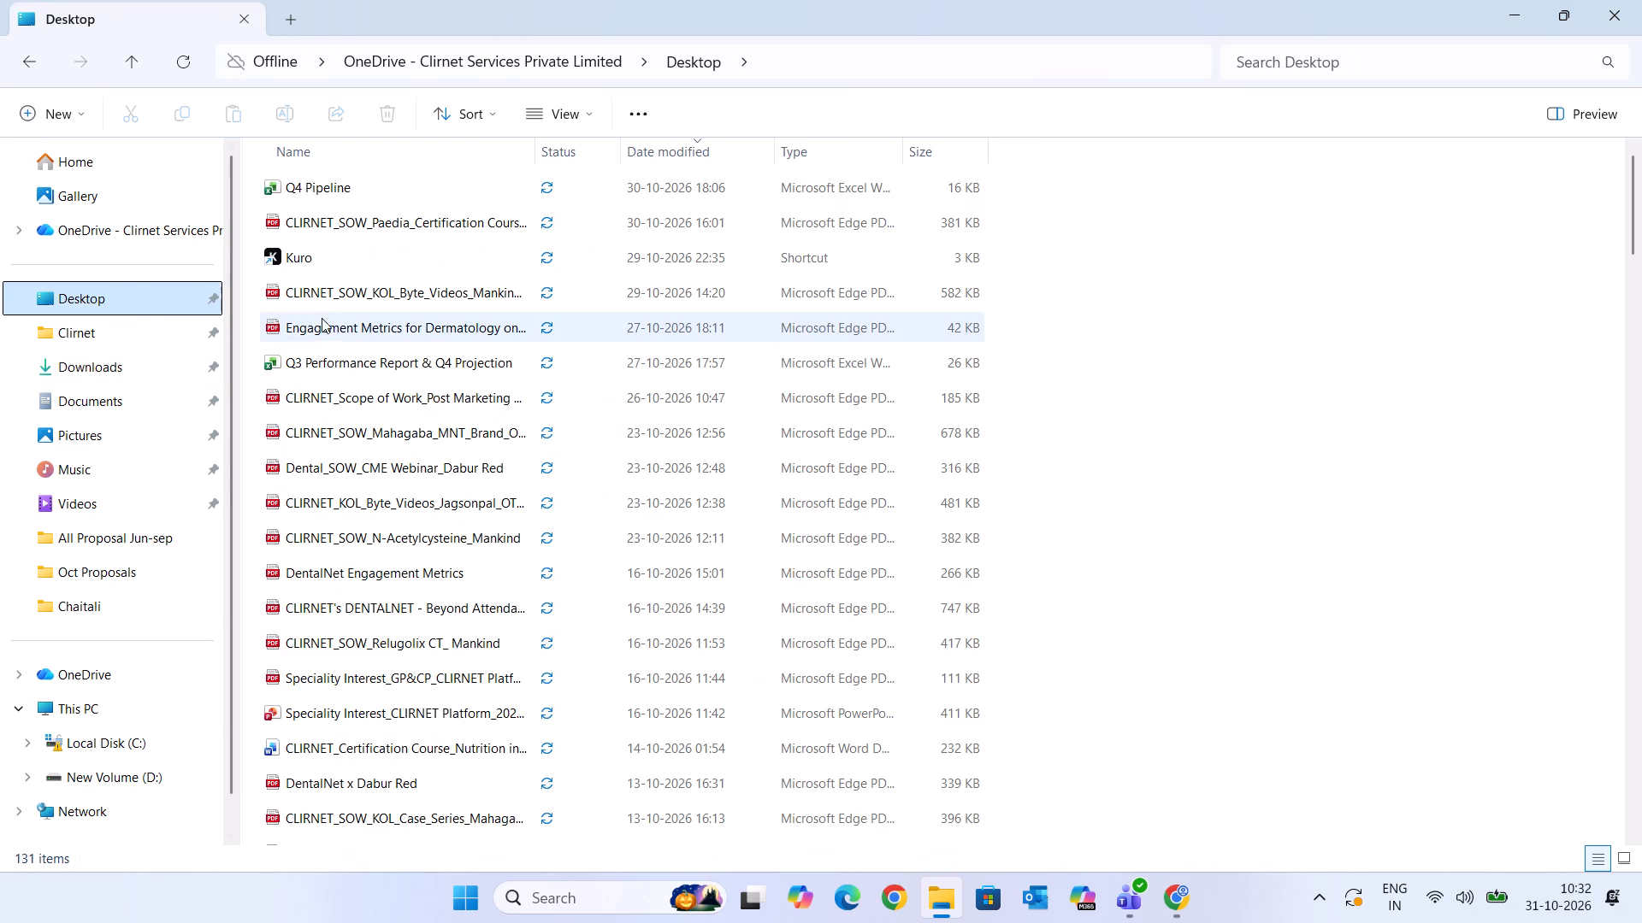
double_click(301, 185)
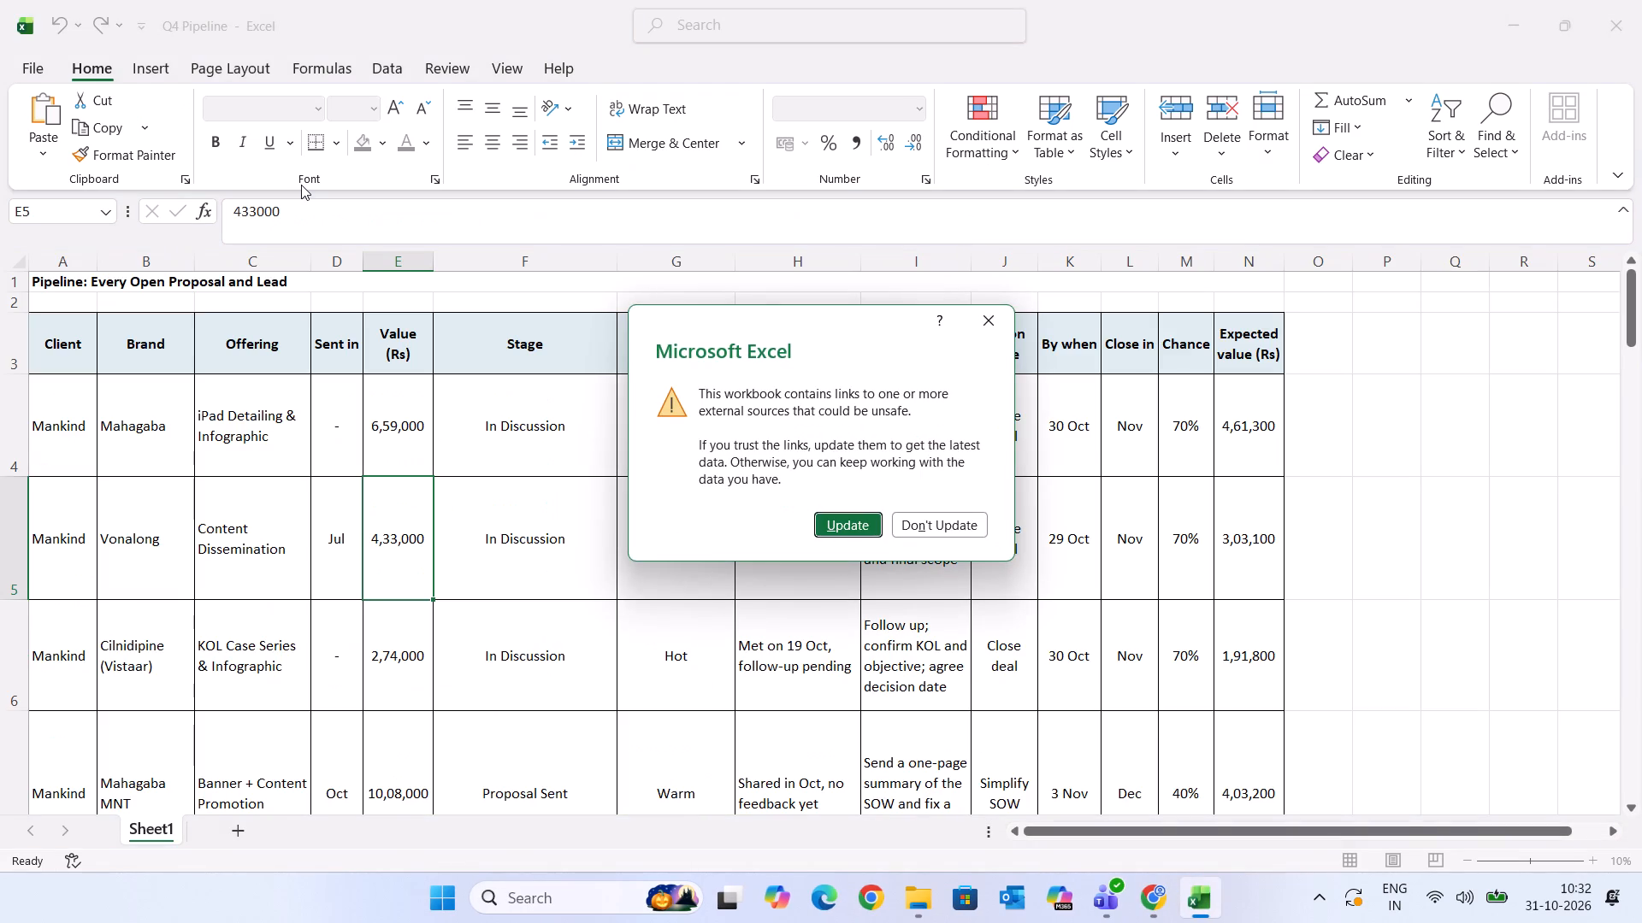
click(1007, 318)
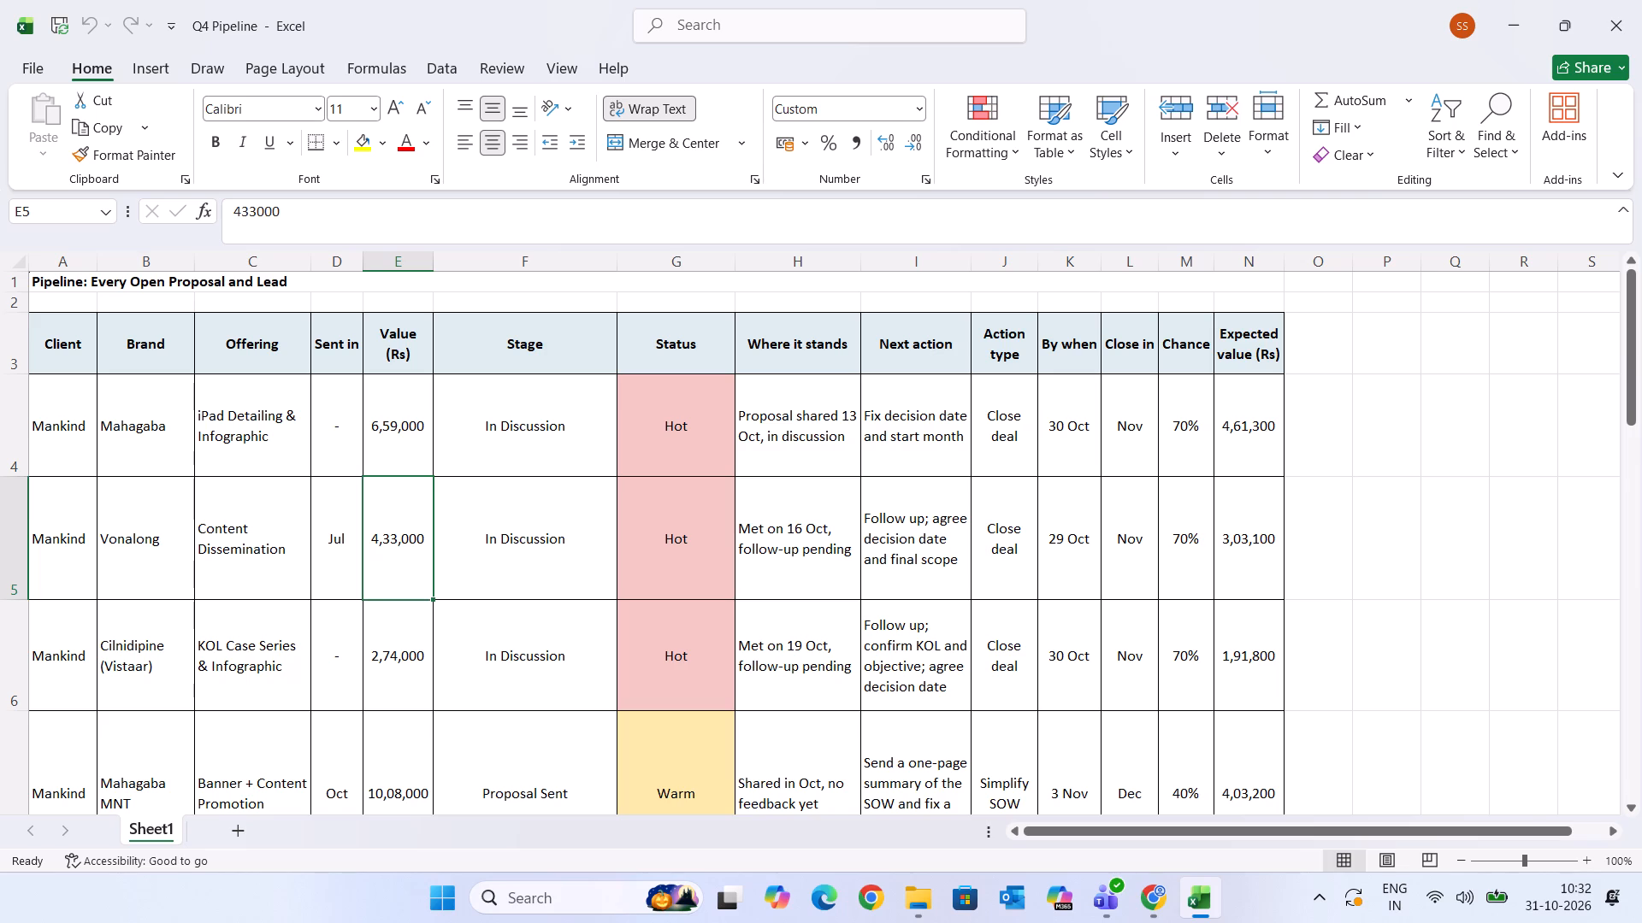
Copy the brand name Relugolix CT from cell B10 of the pipeline table.
scroll(911, 486, down, 2)
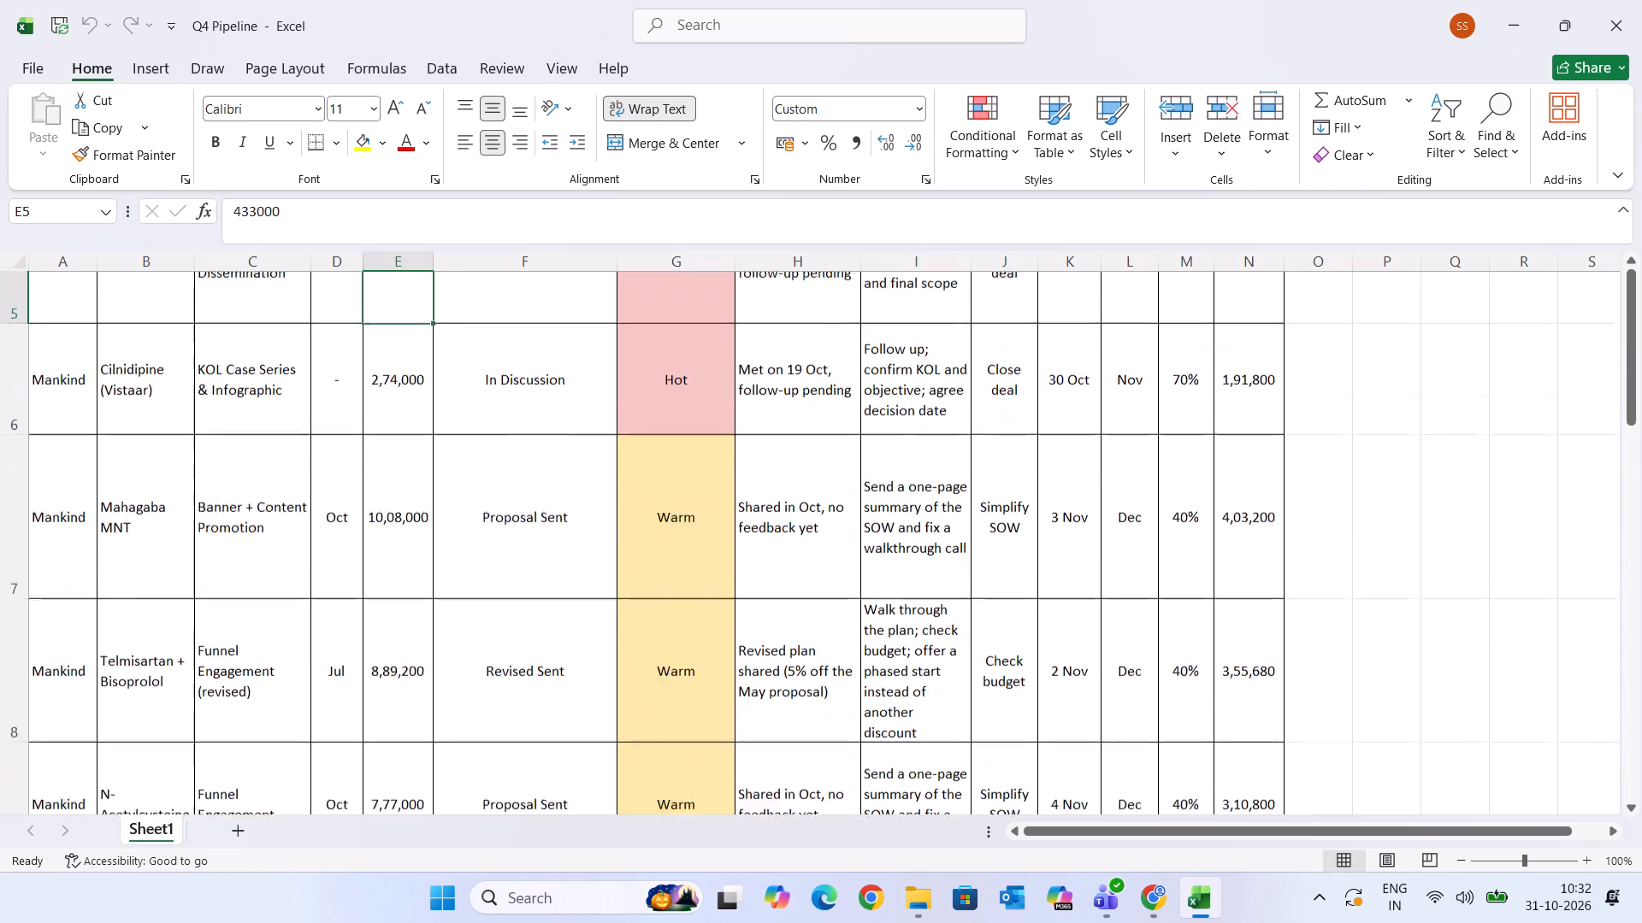
scroll(911, 486, down, 2)
scroll(474, 554, down, 1)
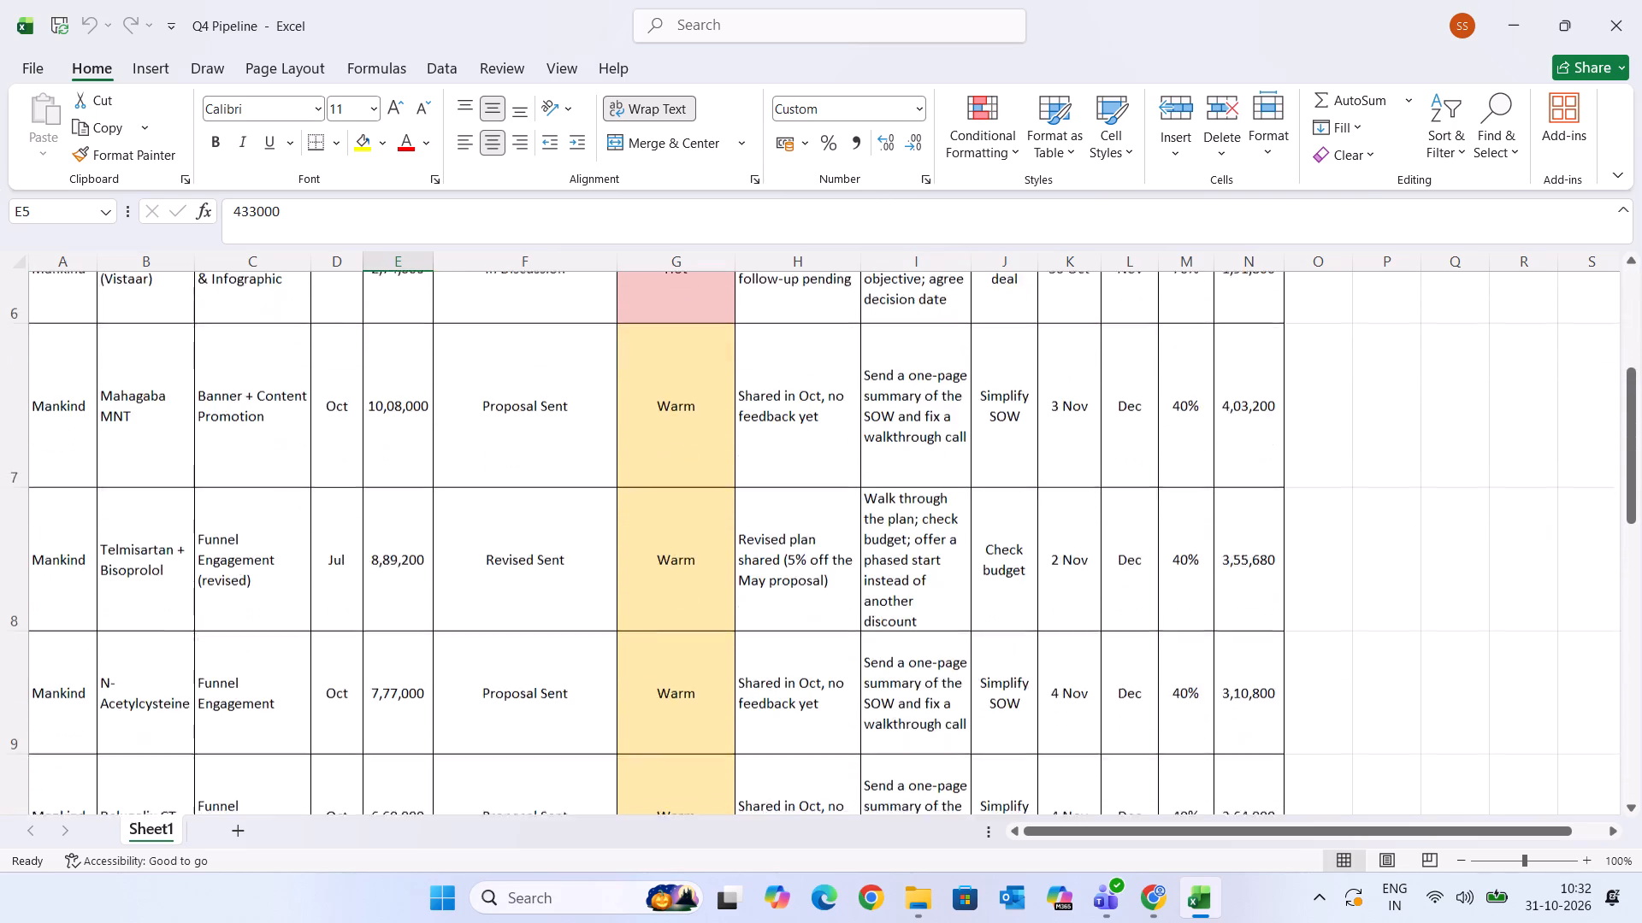
scroll(474, 554, down, 1)
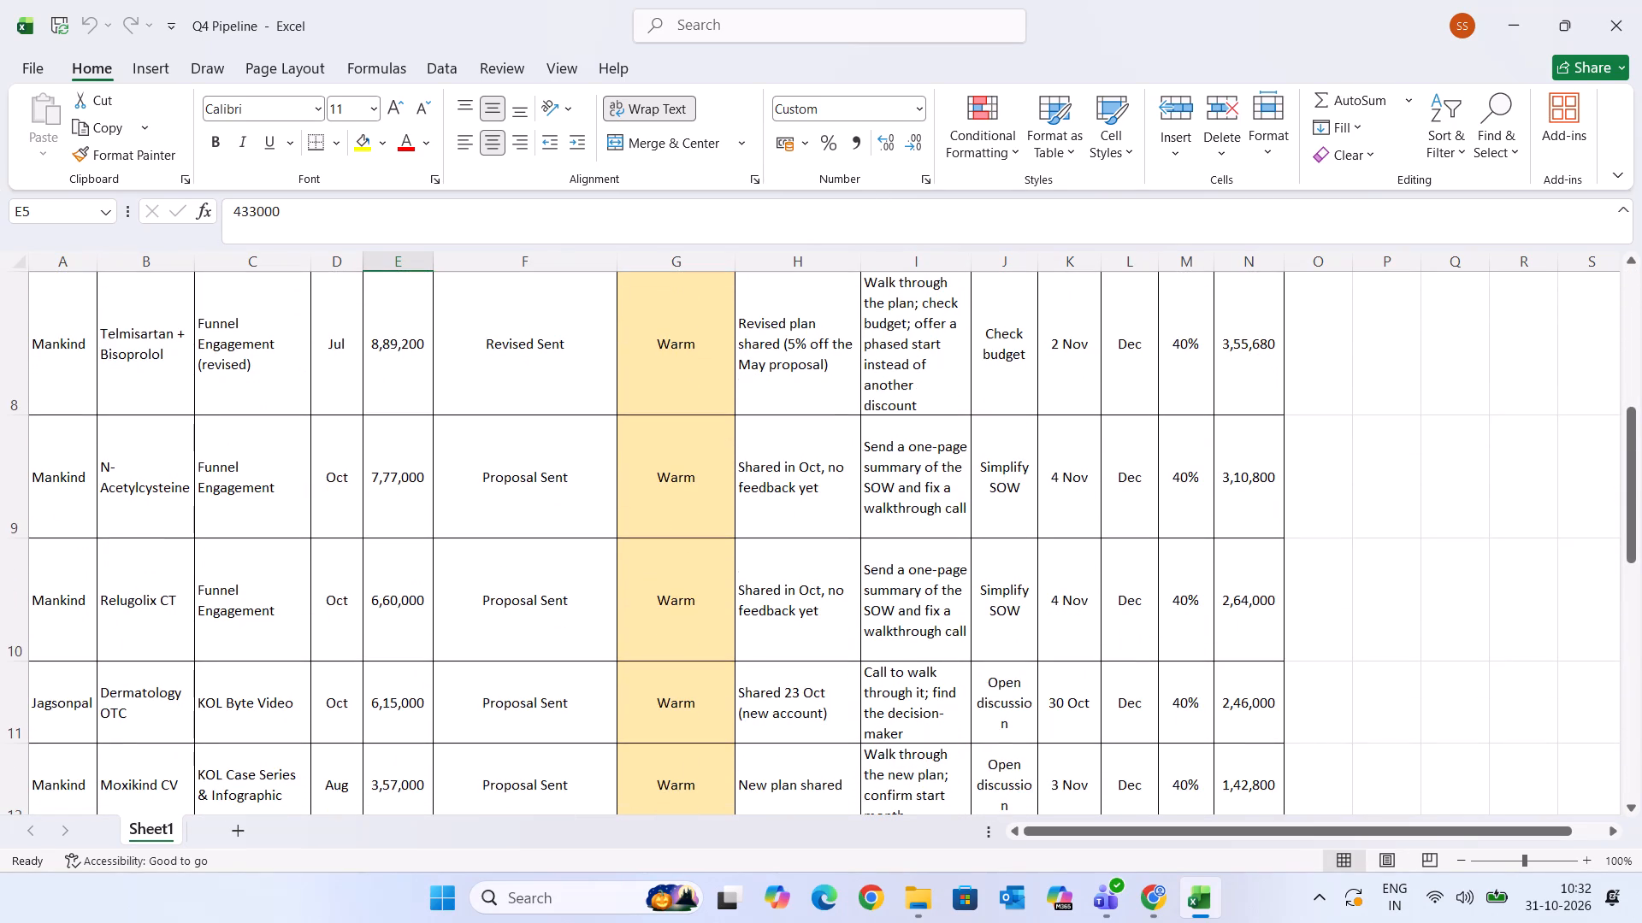
click(146, 619)
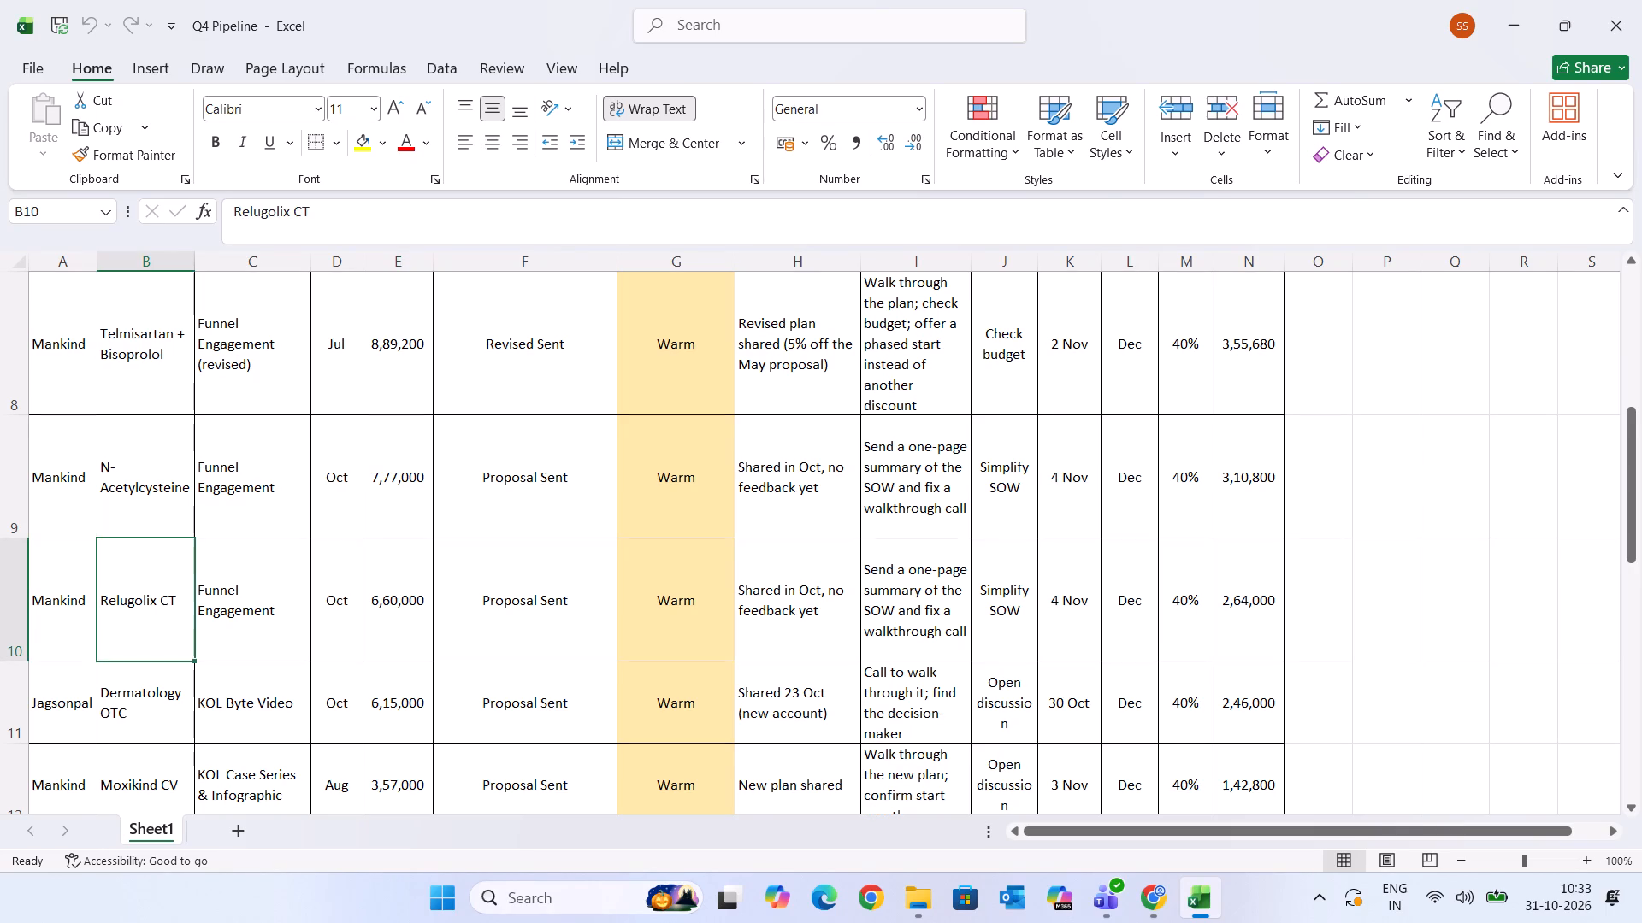
key(ctrl+c)
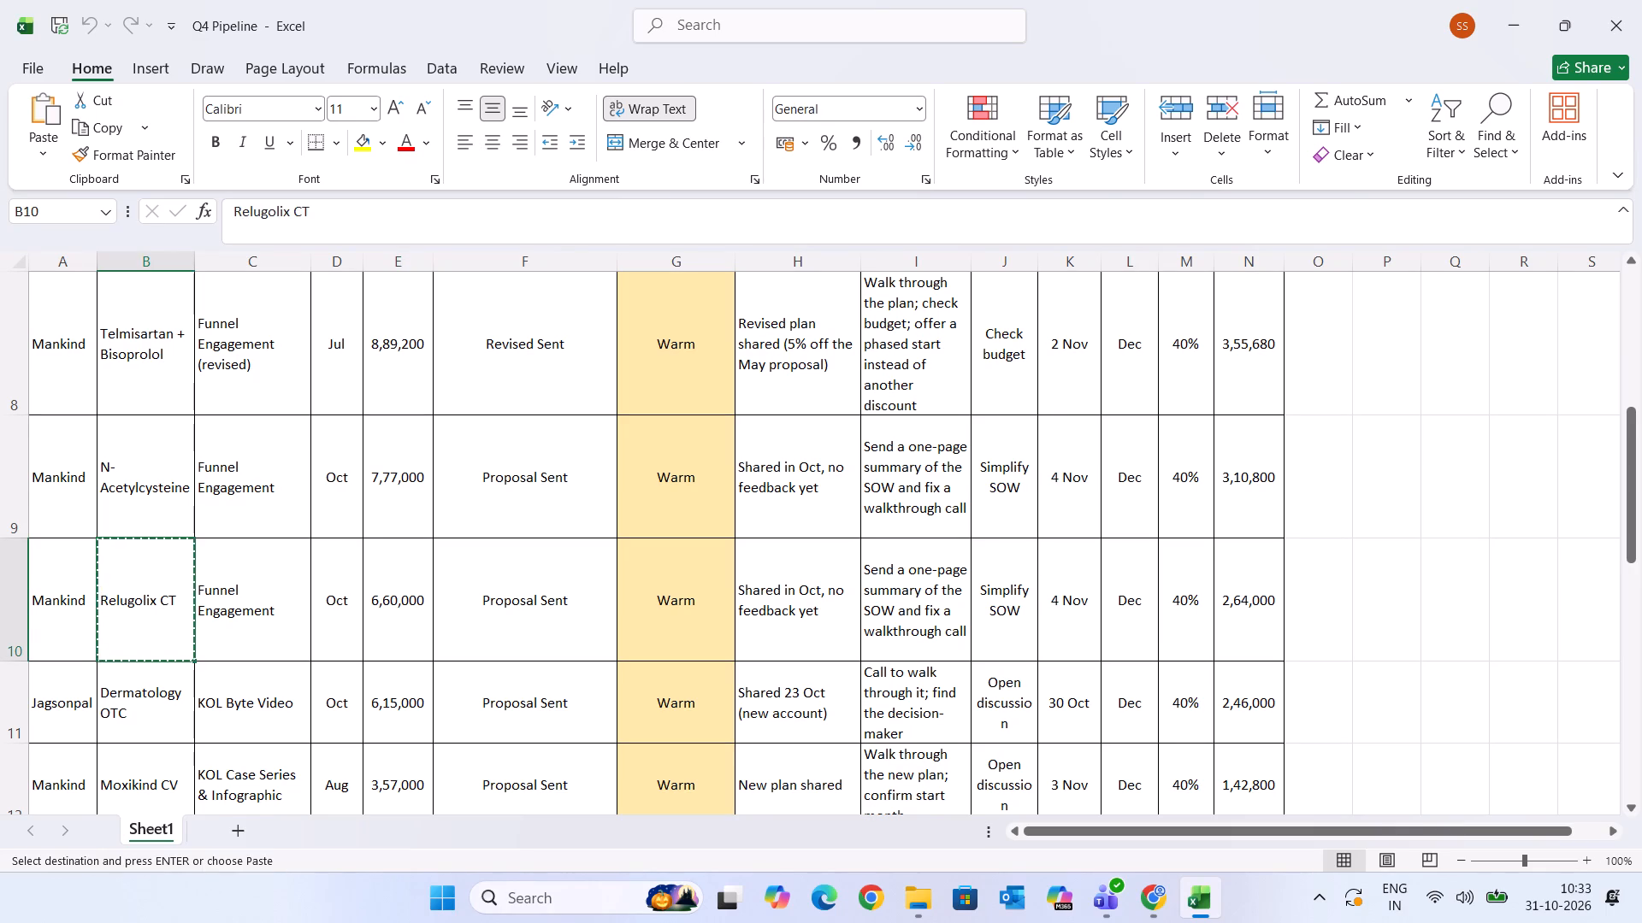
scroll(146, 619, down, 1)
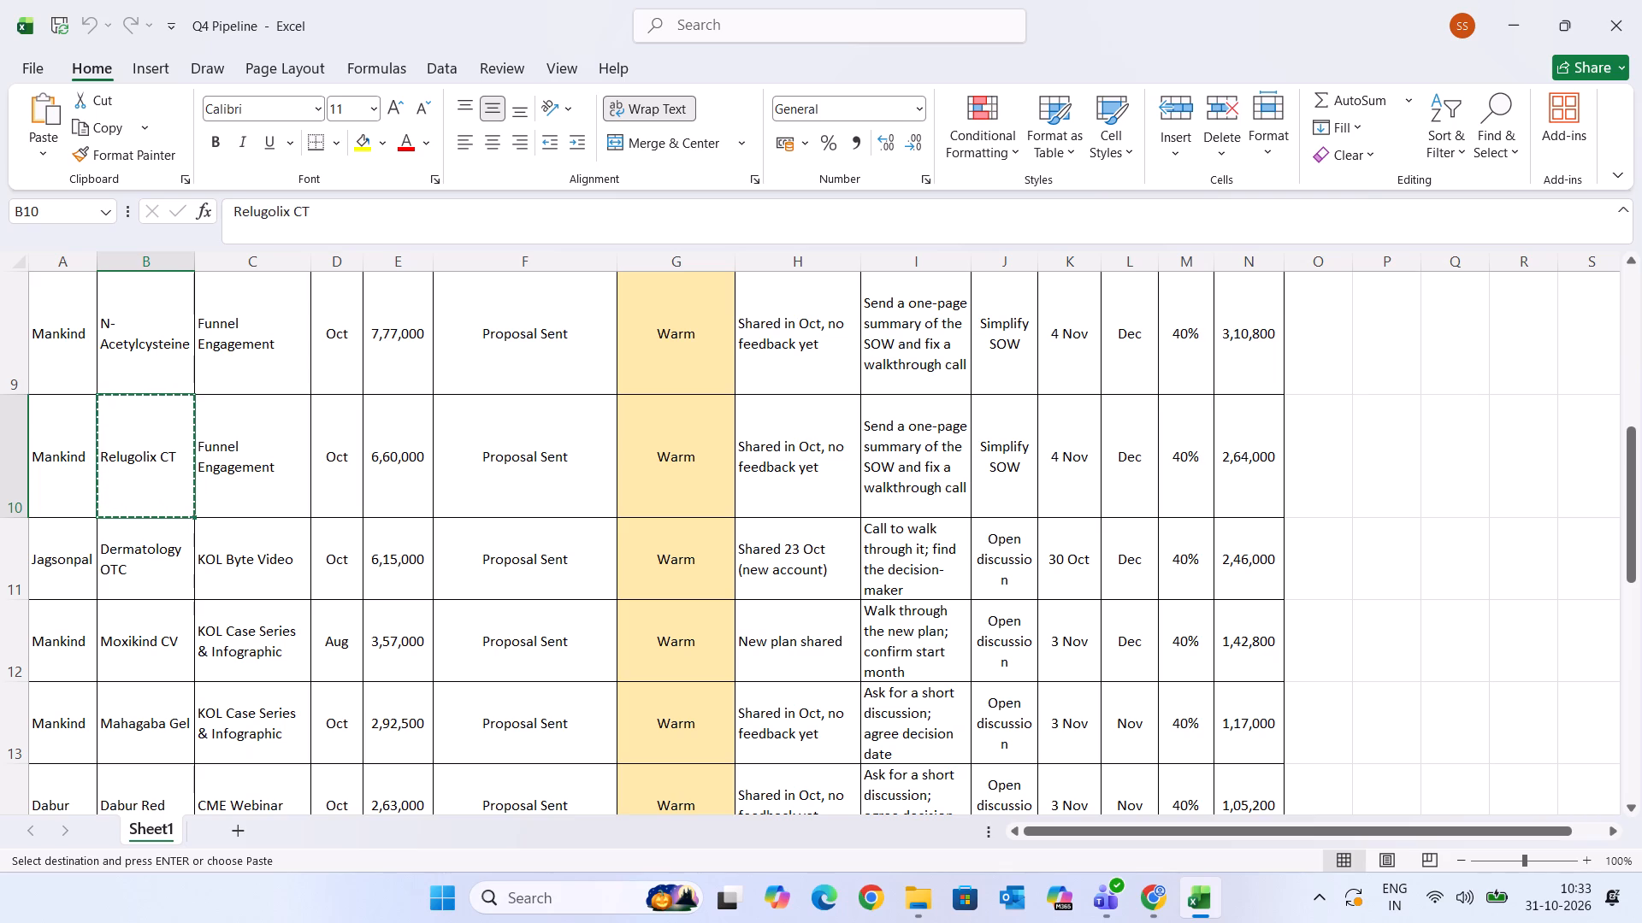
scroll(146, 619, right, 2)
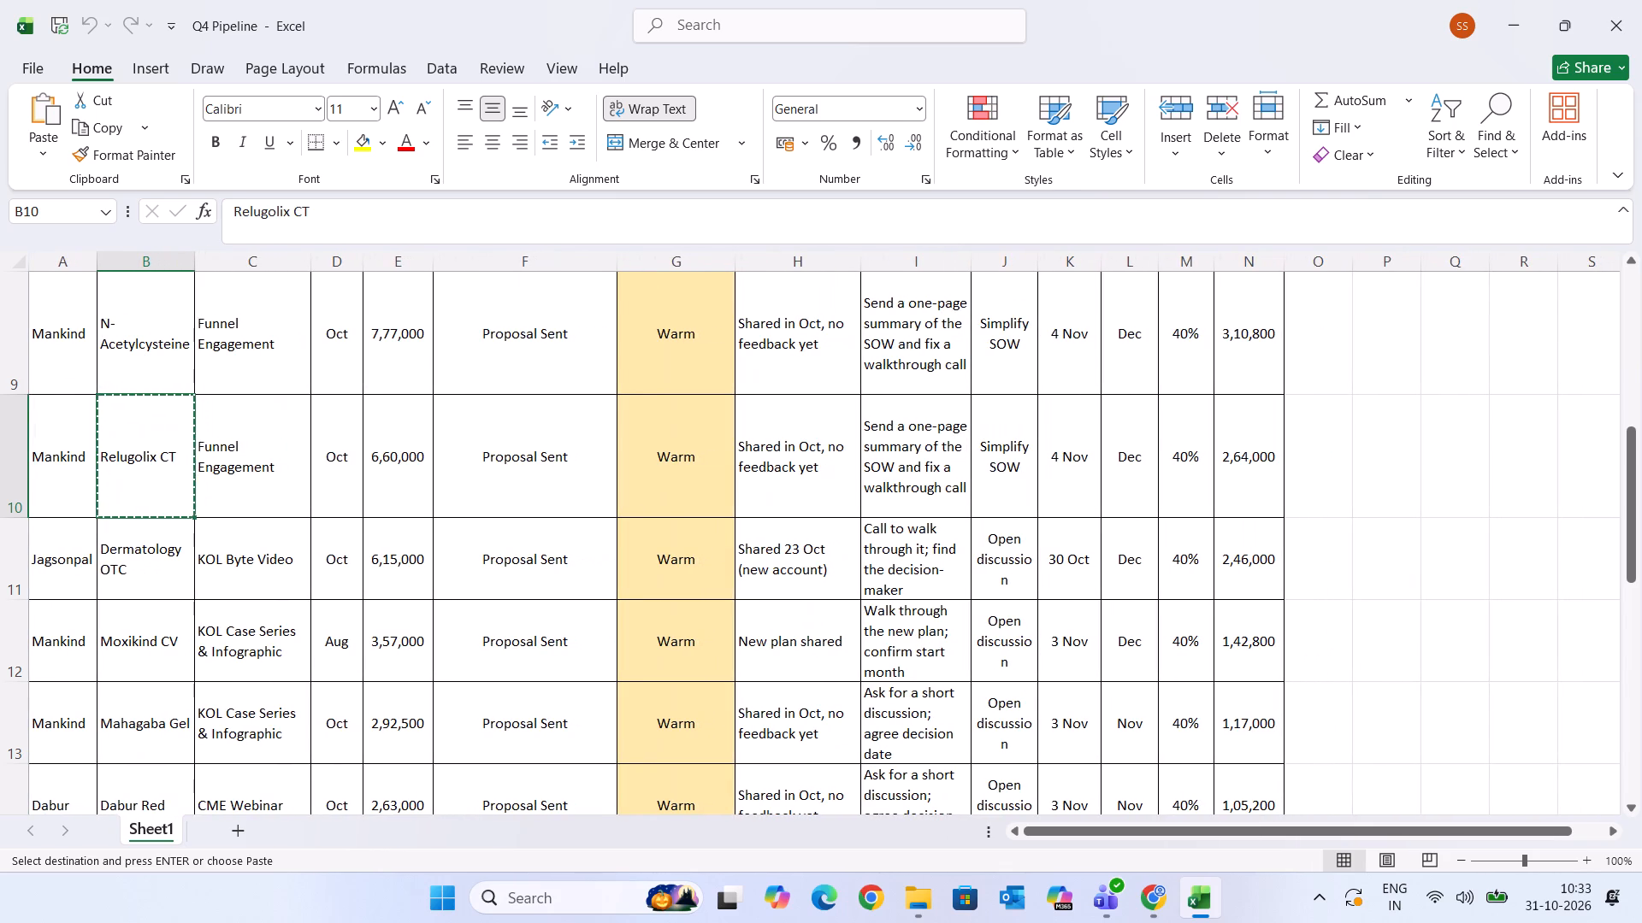
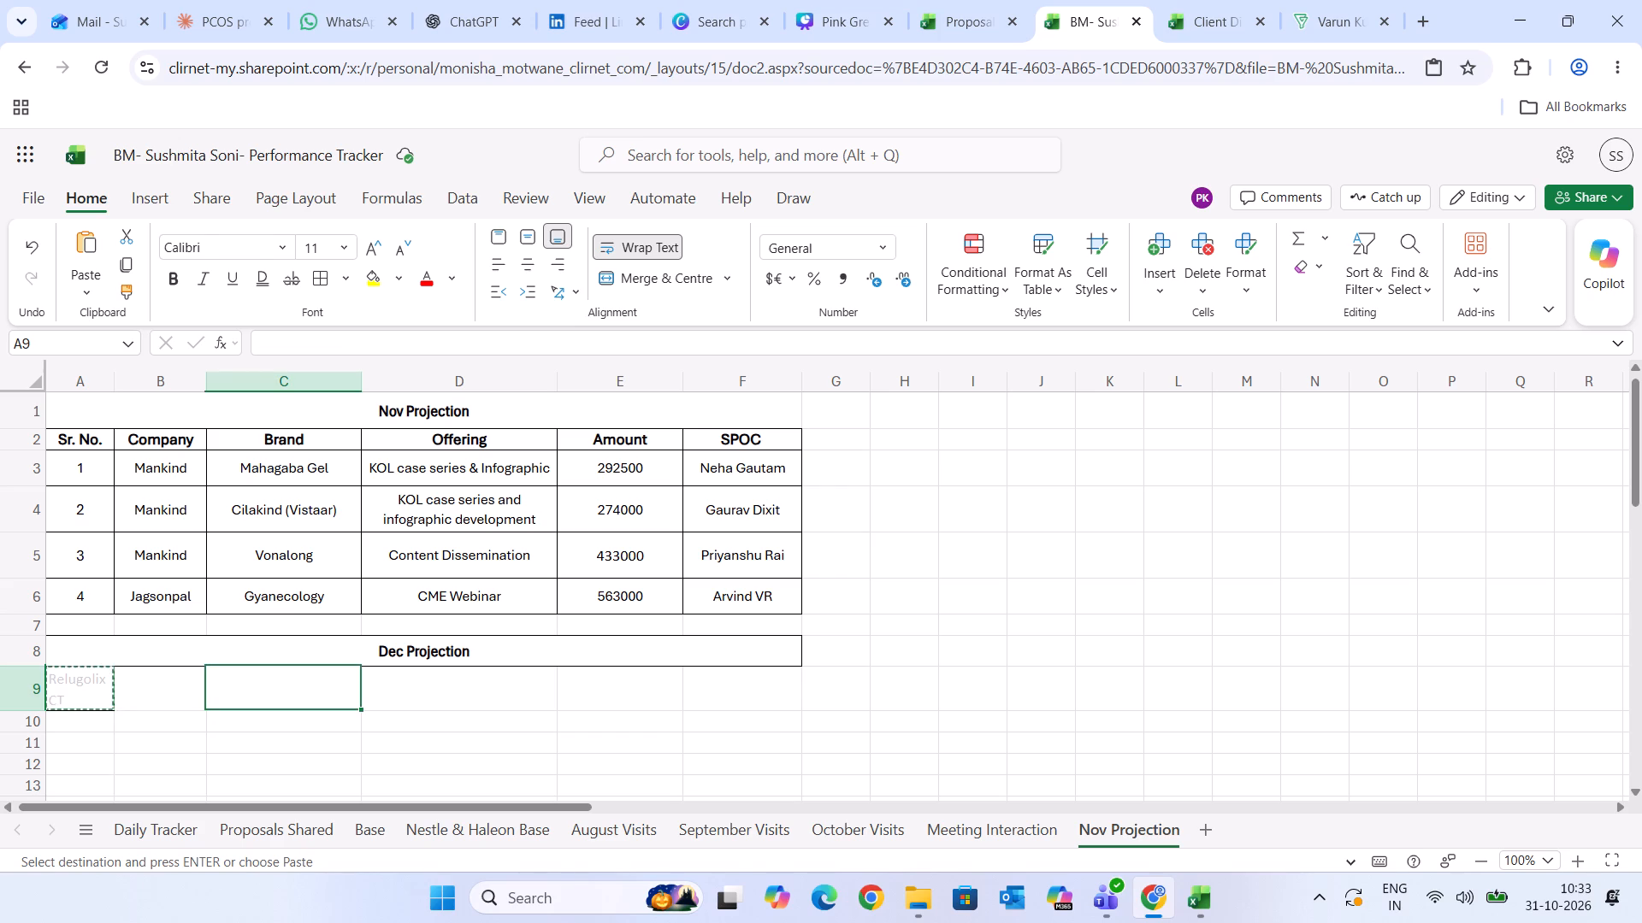
Start the first Dec Projection entry in row 9 with serial number 1, company Mankind and the copied brand Relugolix CT.
key(ctrl+v)
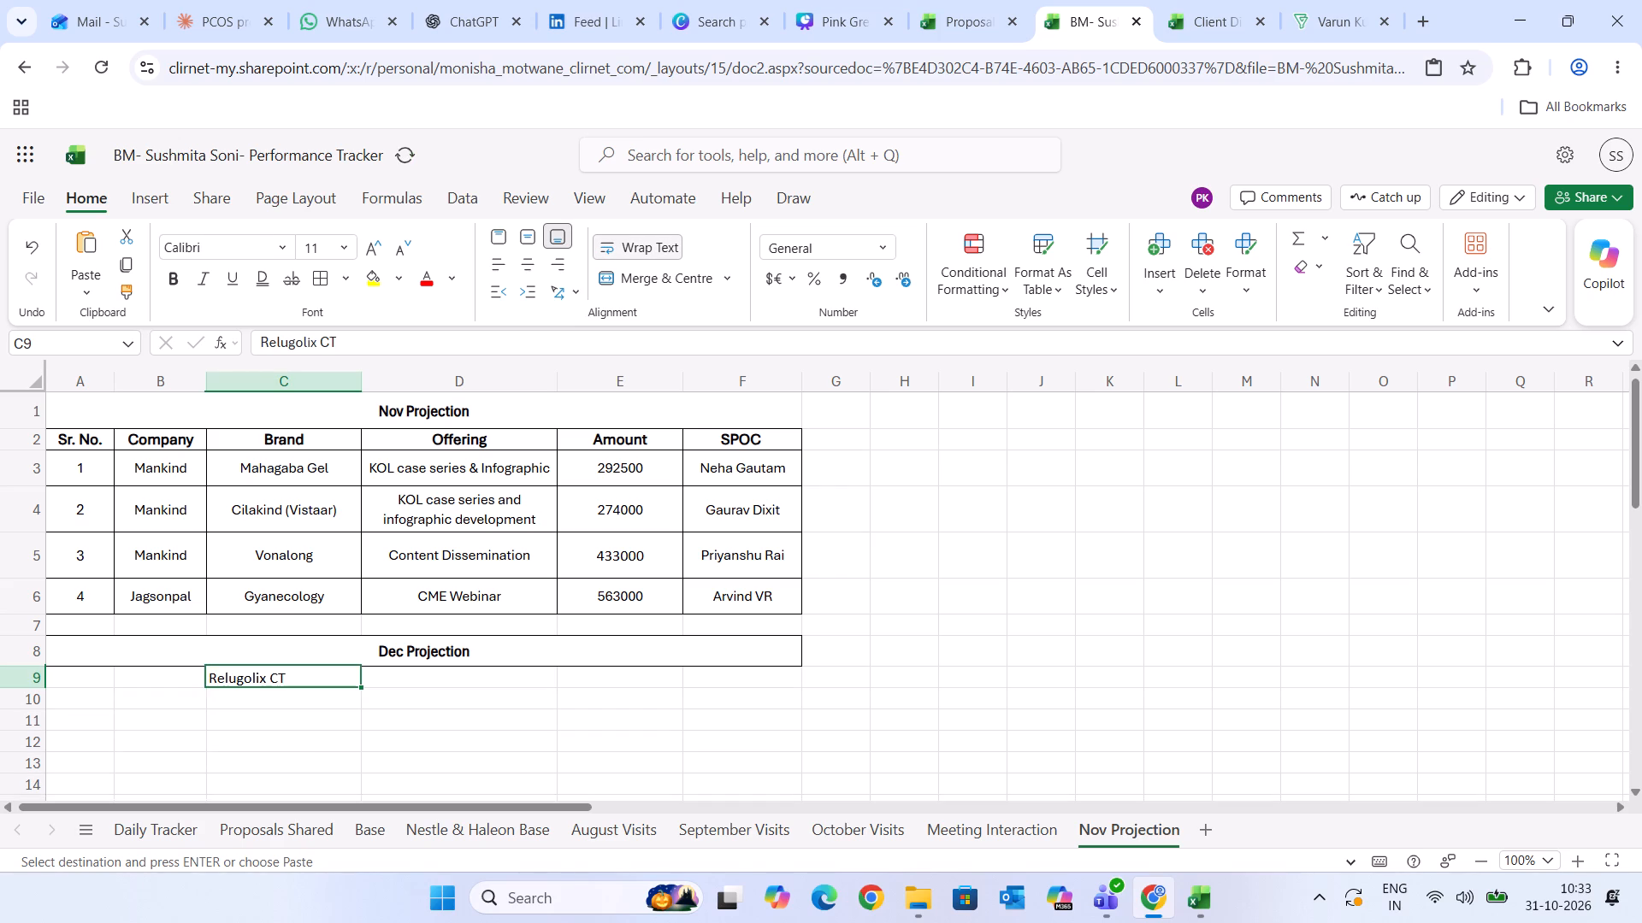
click(149, 679)
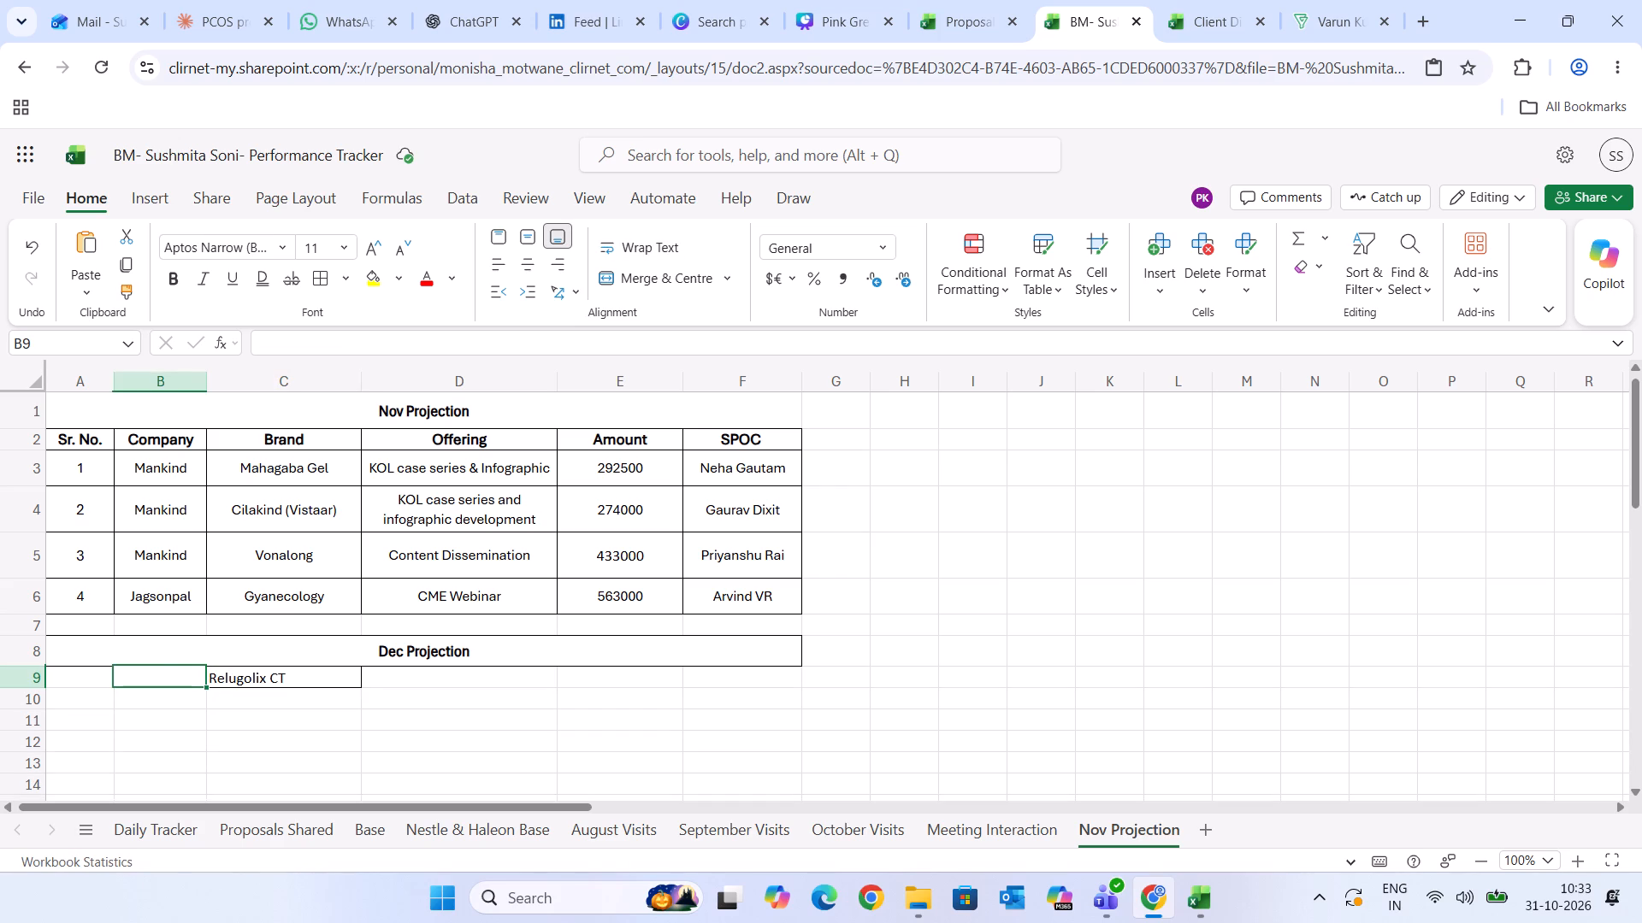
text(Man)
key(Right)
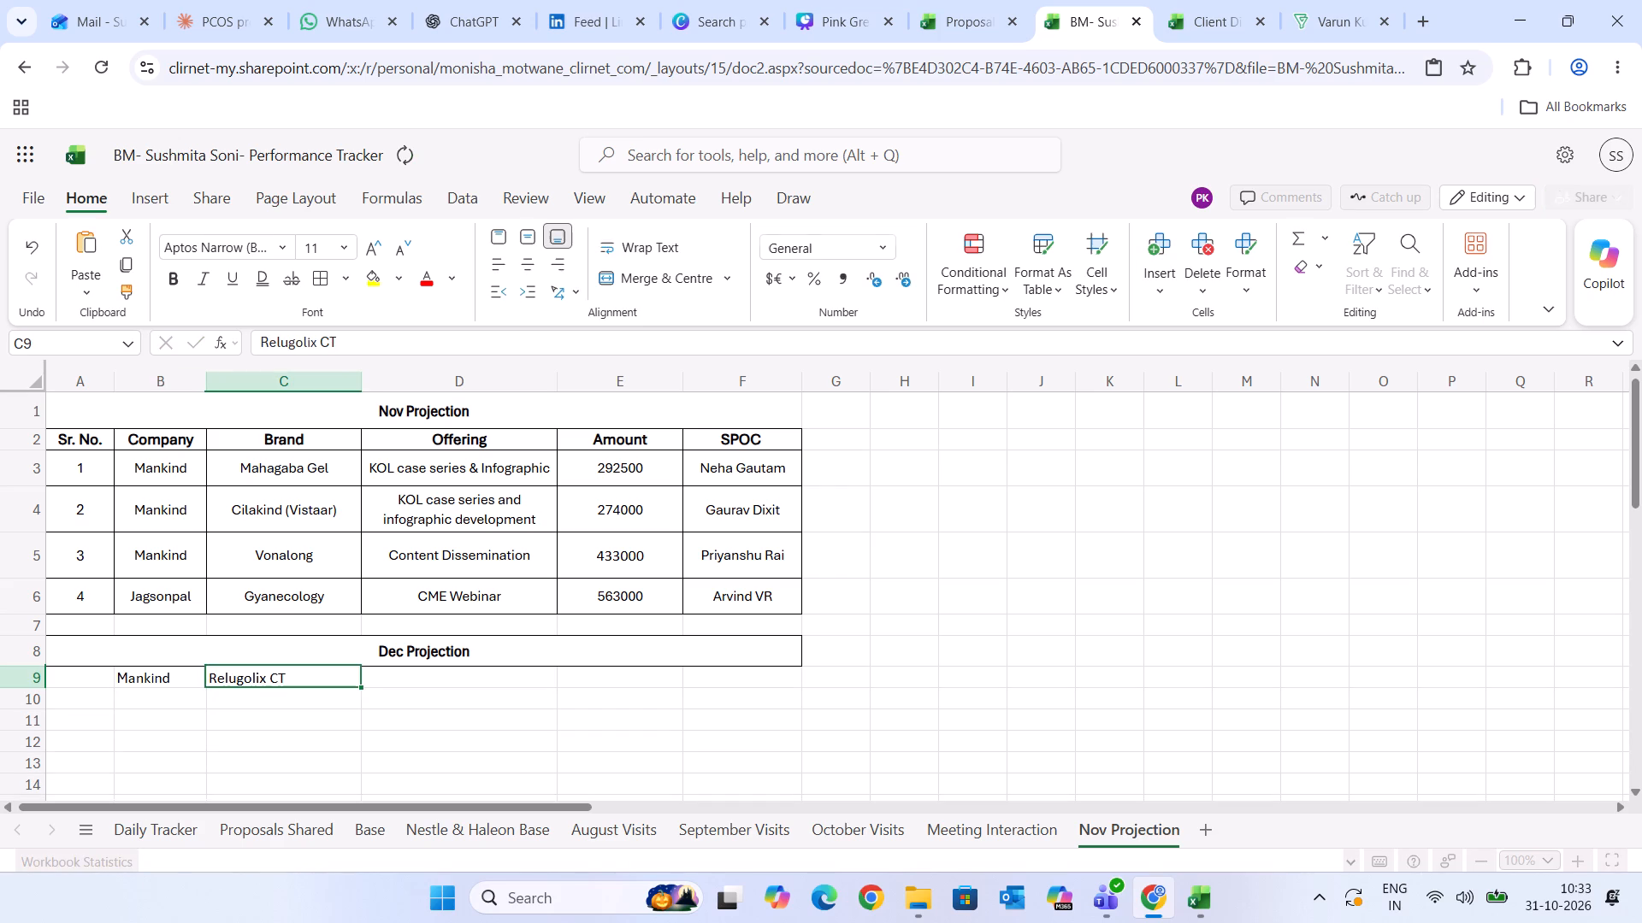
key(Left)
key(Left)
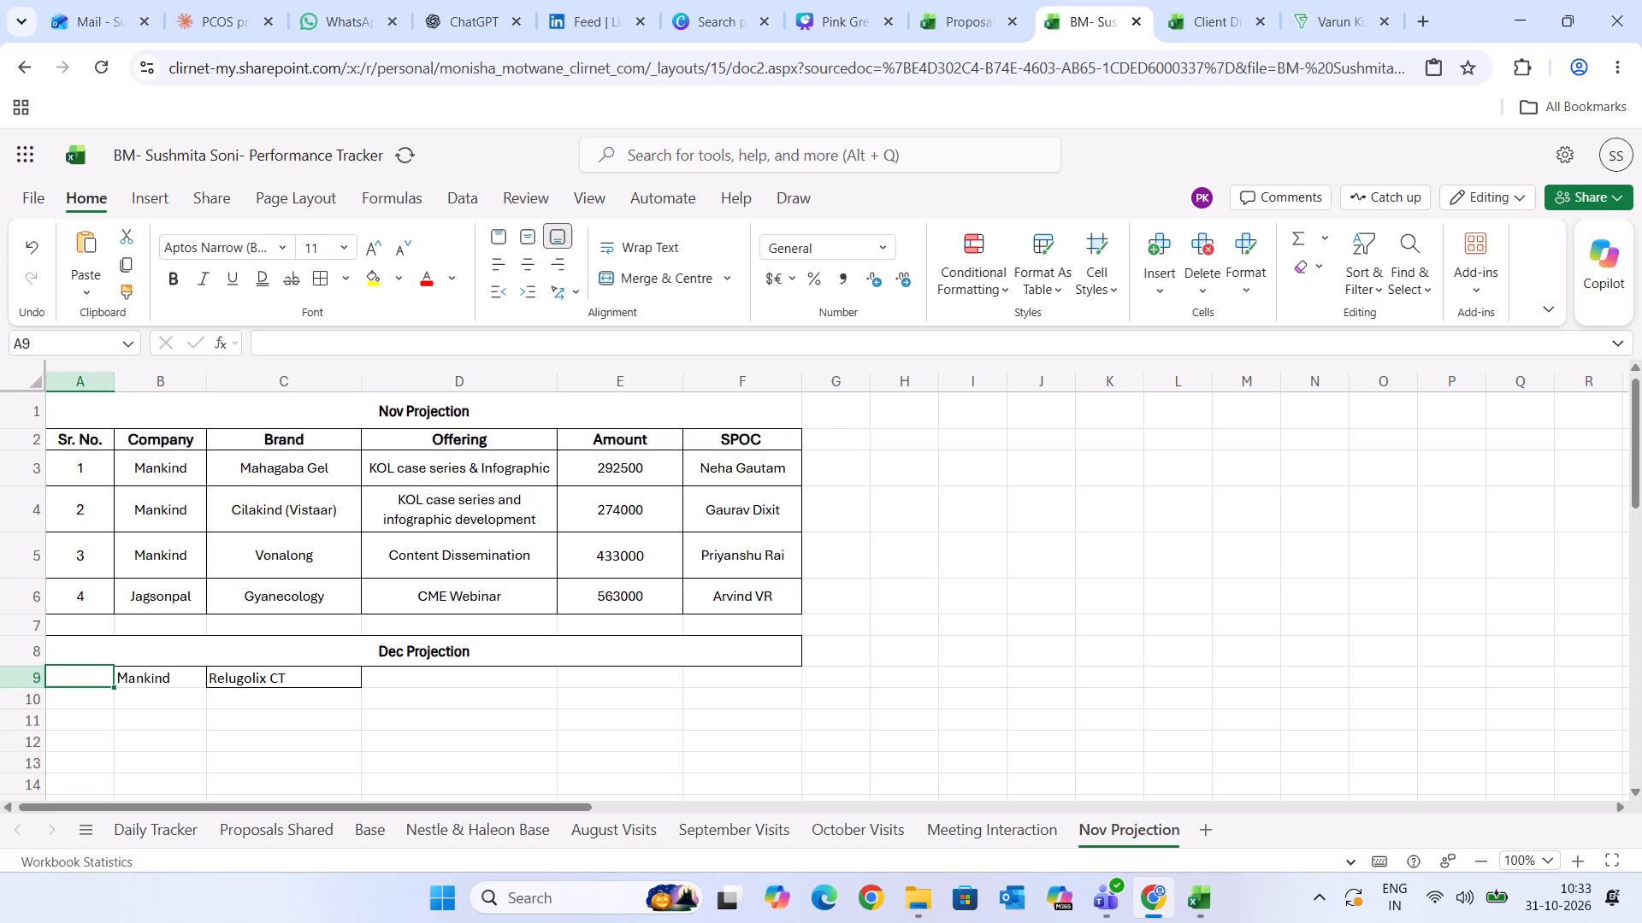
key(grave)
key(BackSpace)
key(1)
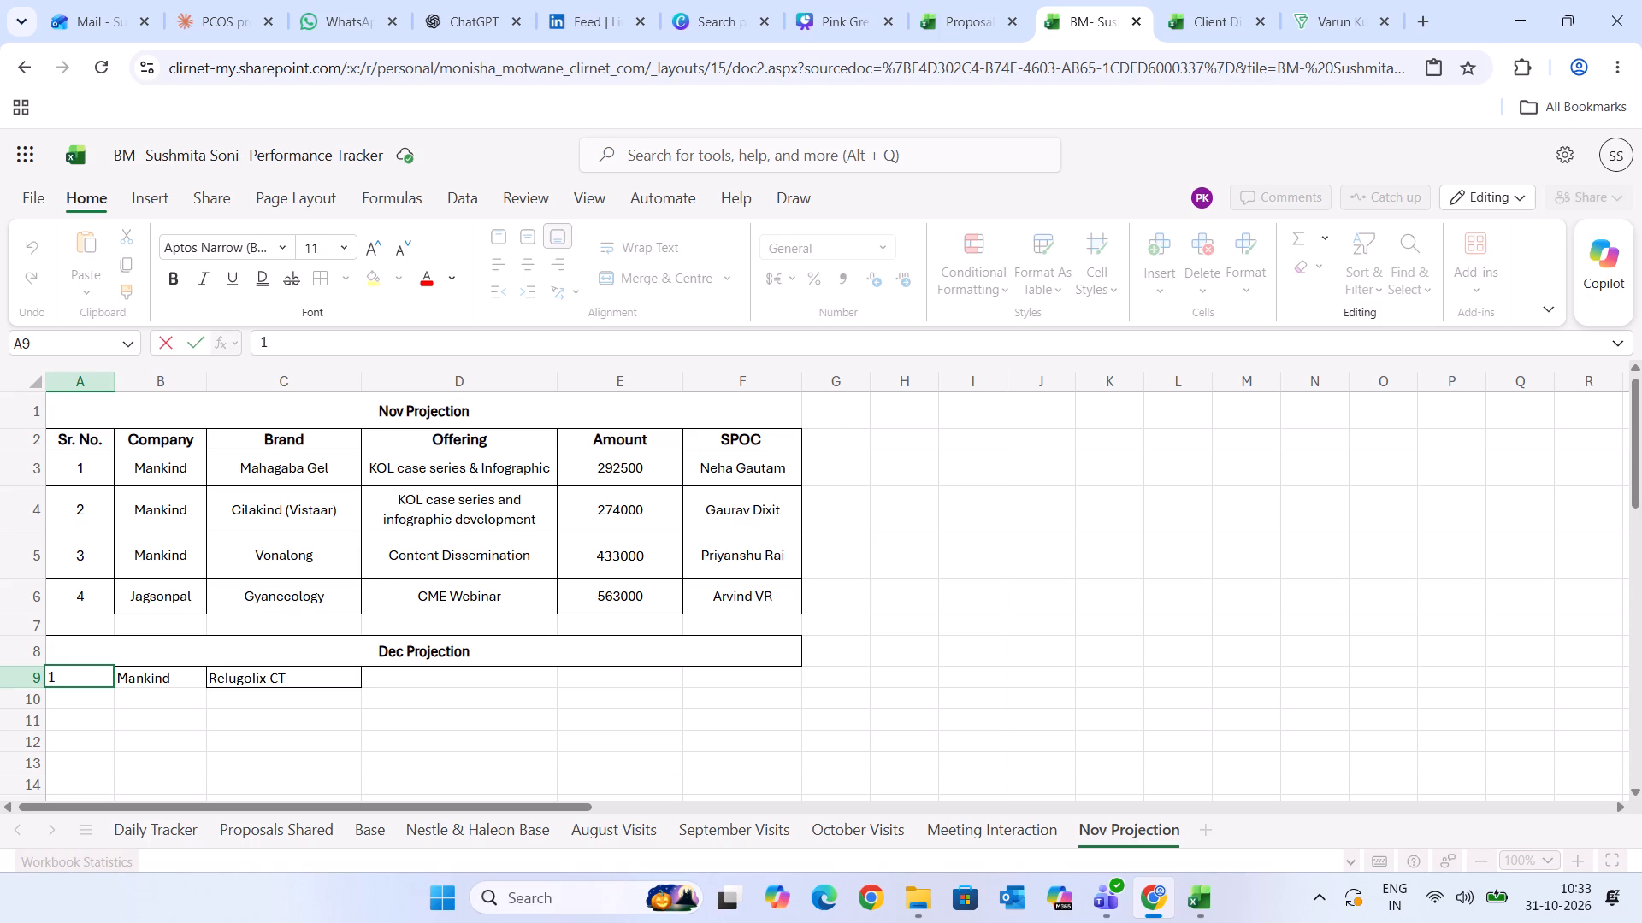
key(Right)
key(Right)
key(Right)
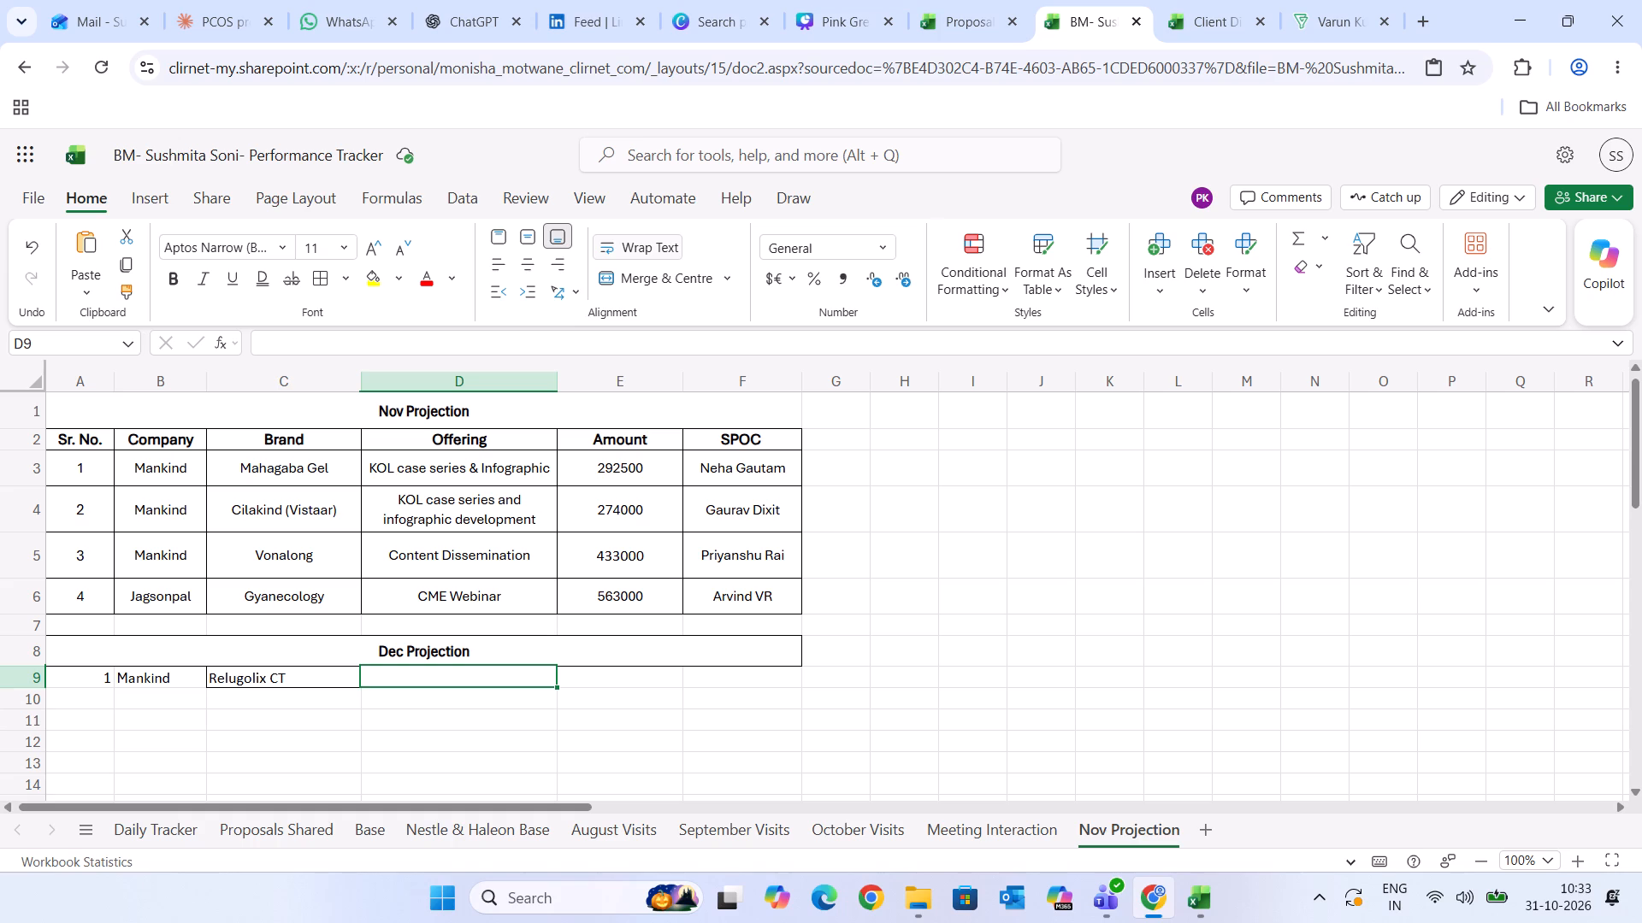
Enter Funnel Engagement as the offering for Relugolix CT in cell D9 of the Dec Projection section.
text(Funnel Engage,)
key(BackSpace)
text(ment)
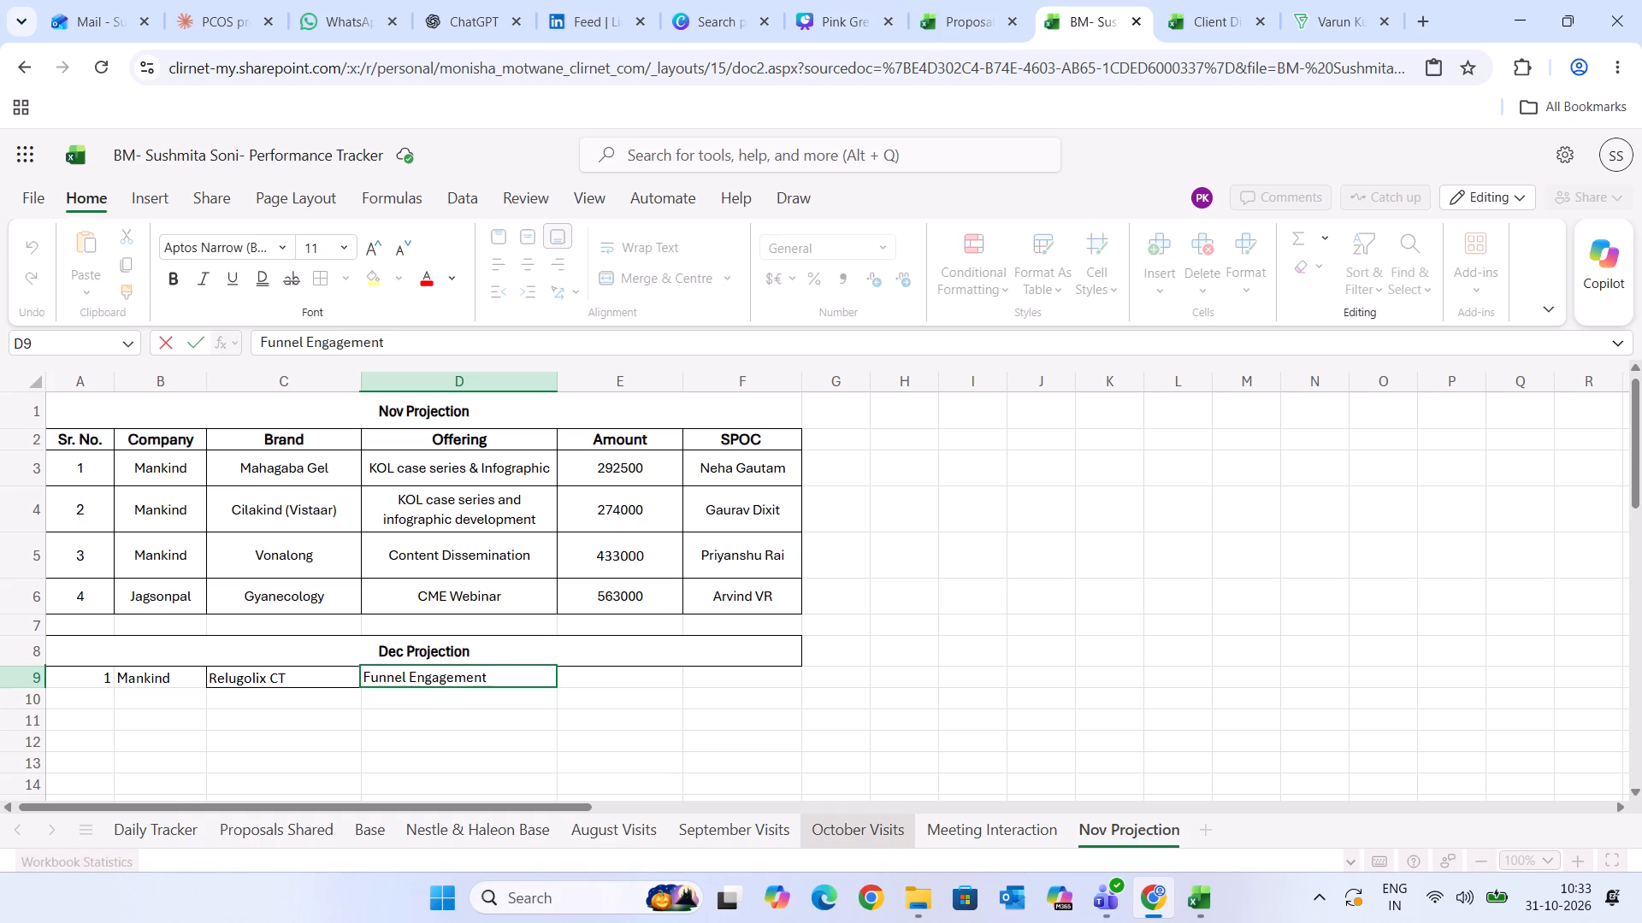
key(Right)
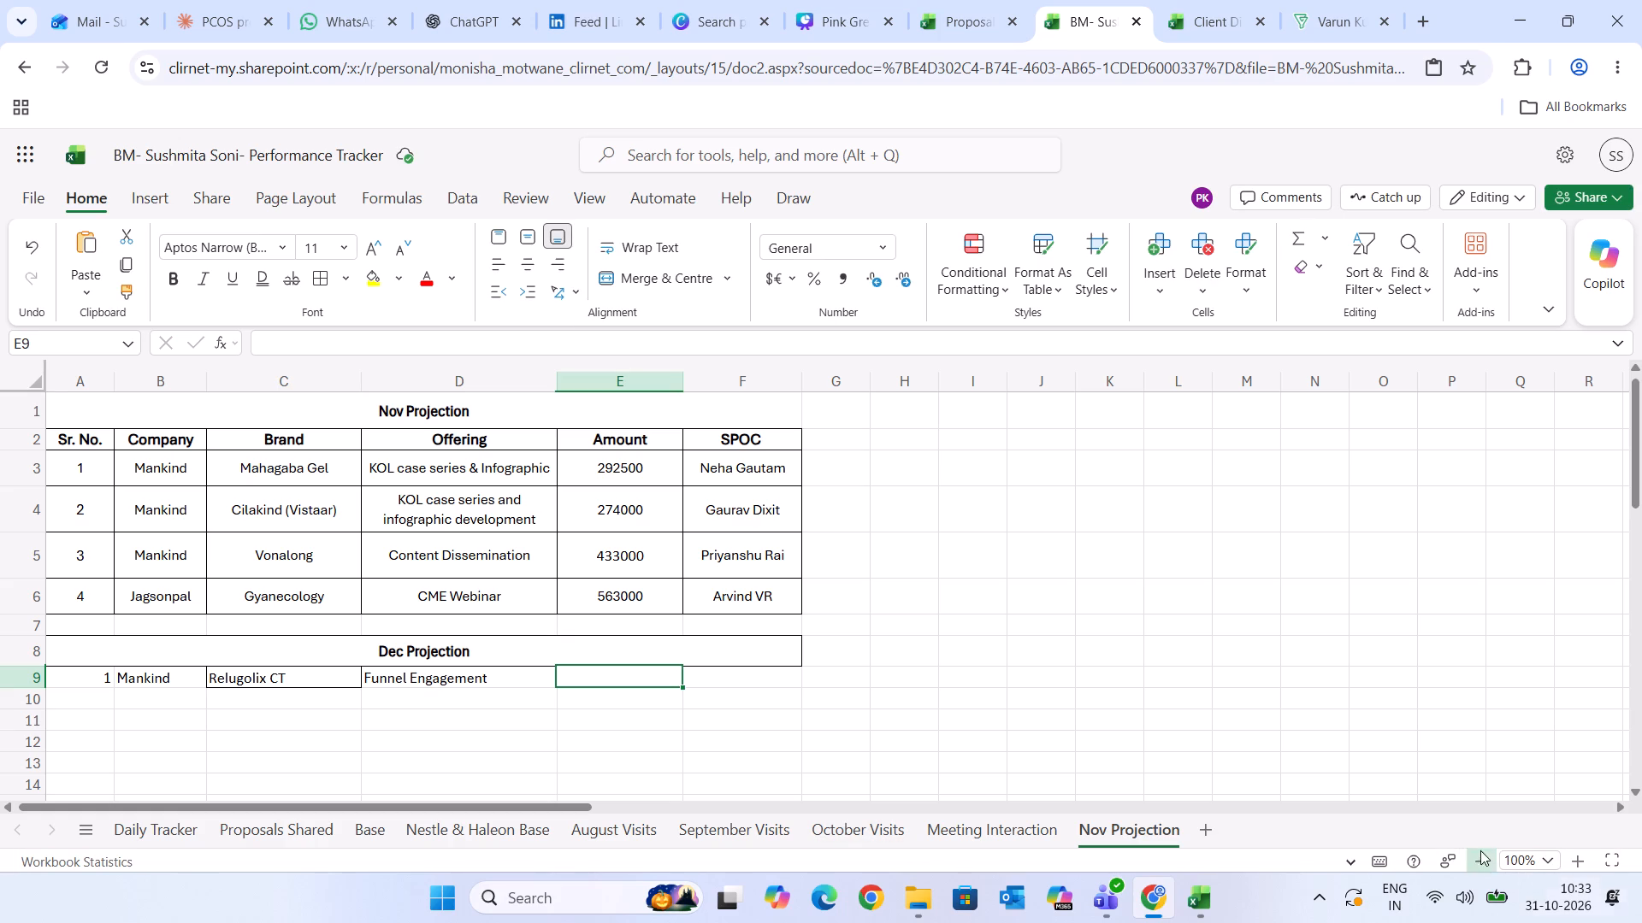
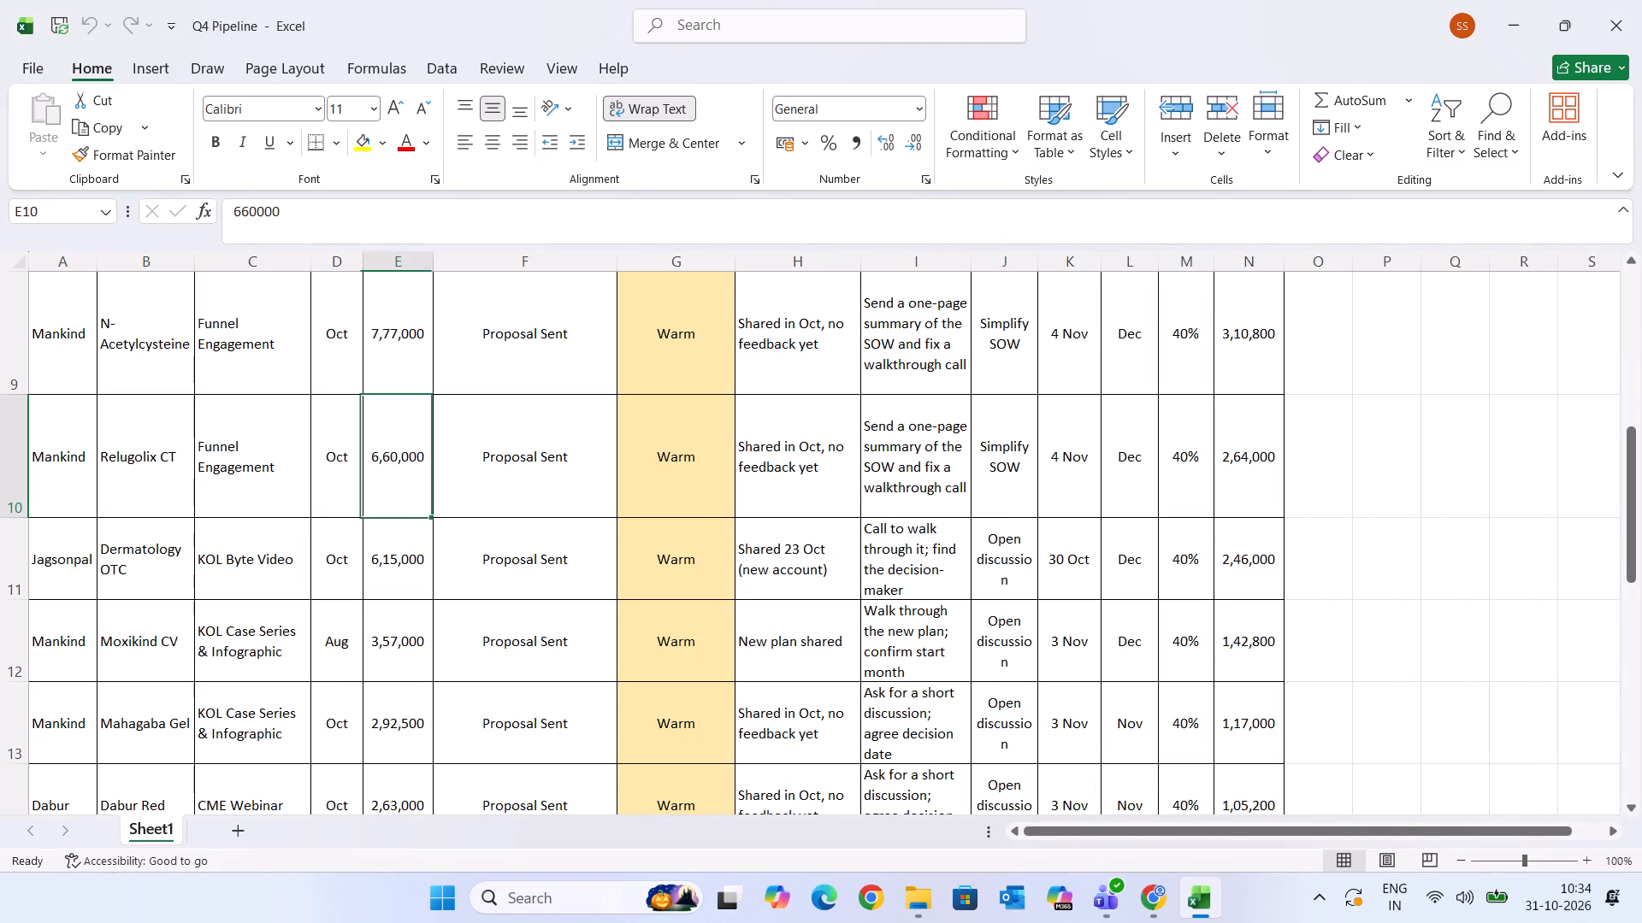
Complete the Relugolix CT entry in row 9 of the tracker's Dec Projection with amount 660000 and the SPOC's name.
click(1155, 907)
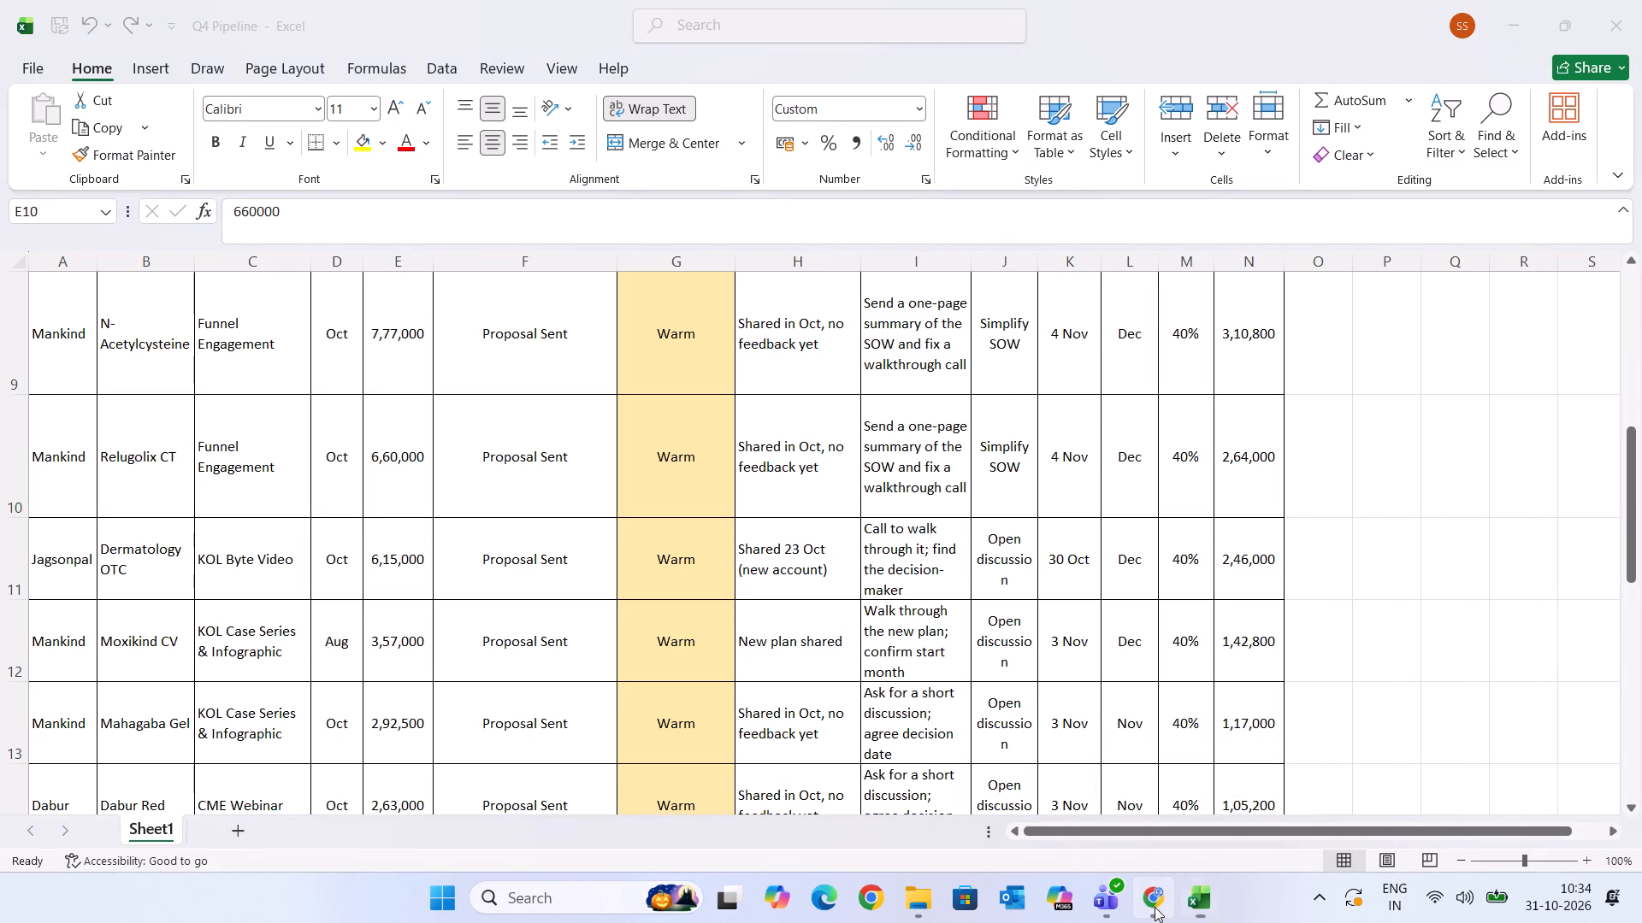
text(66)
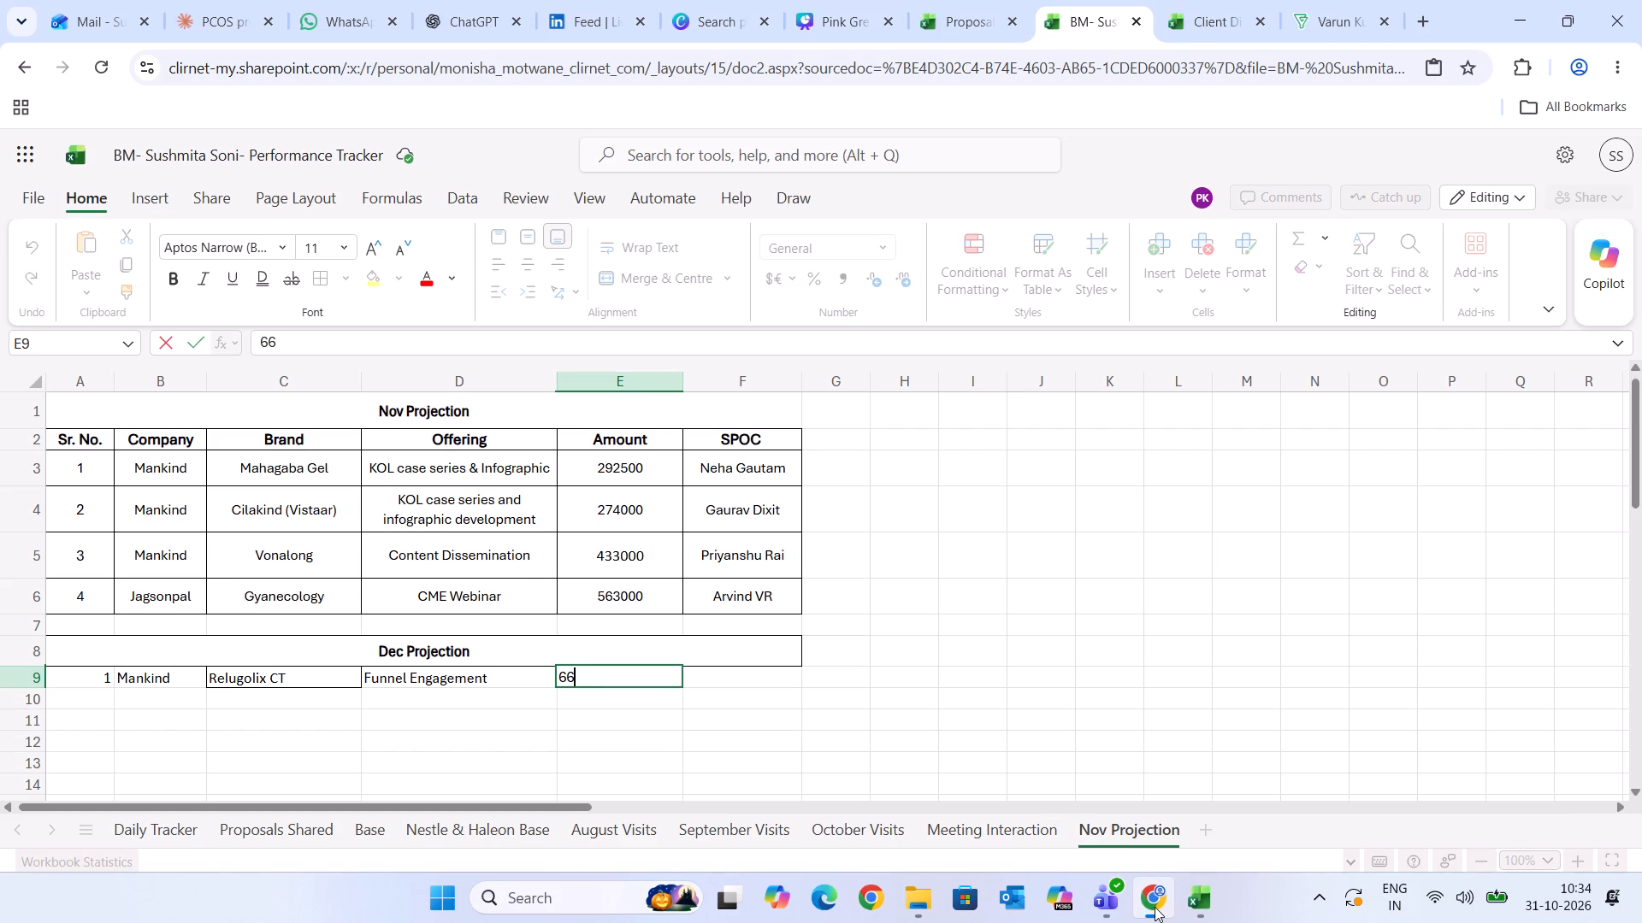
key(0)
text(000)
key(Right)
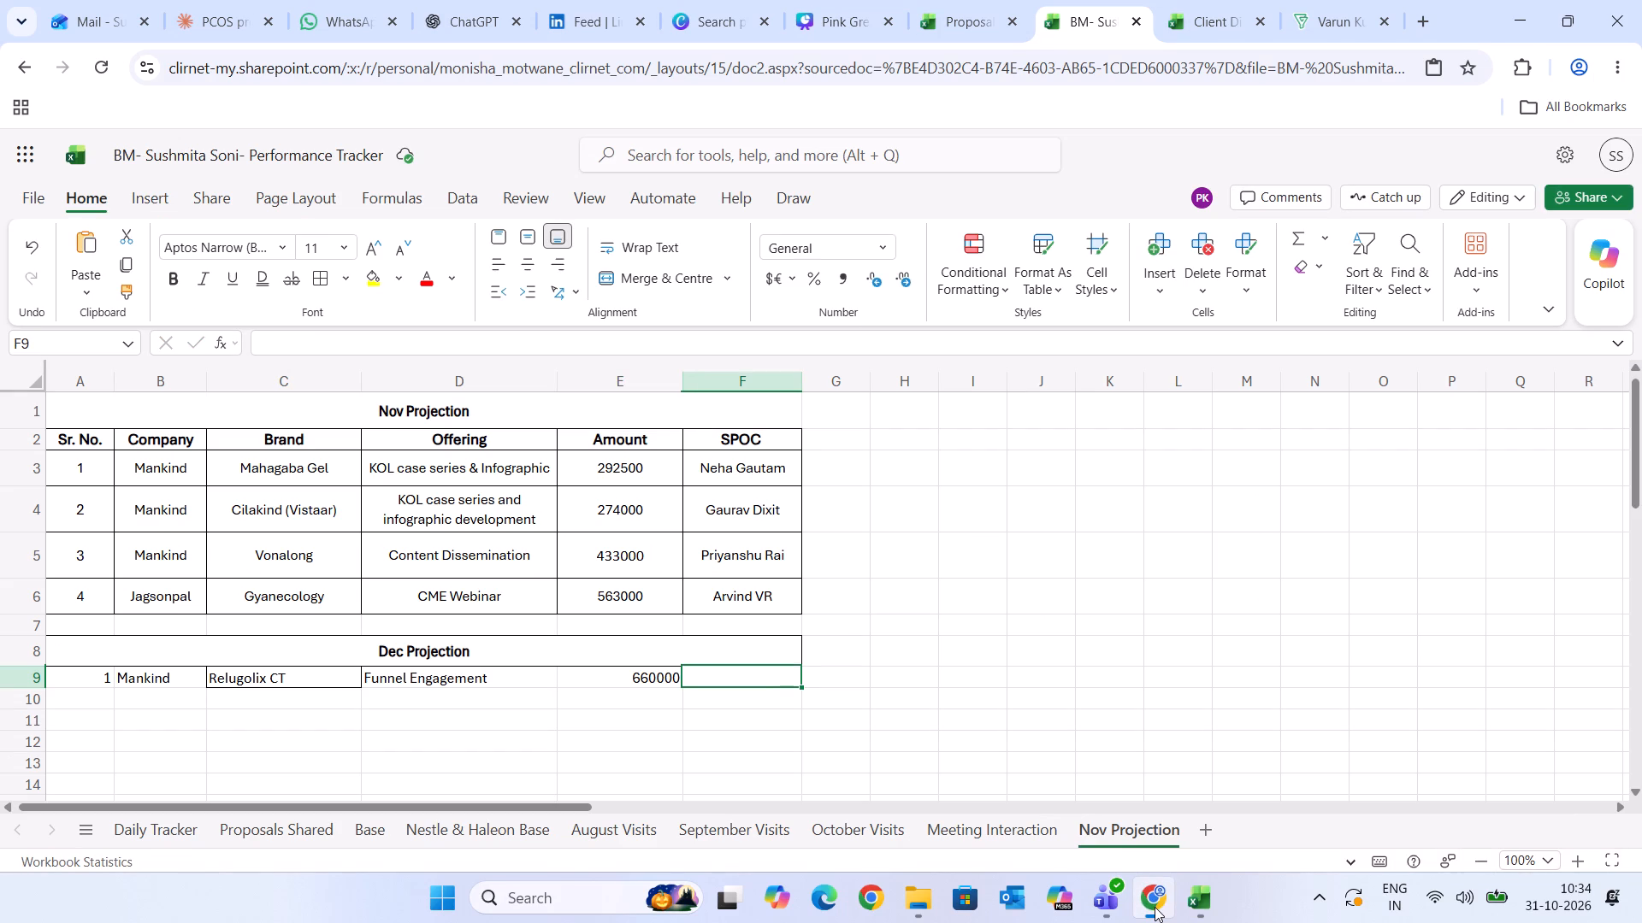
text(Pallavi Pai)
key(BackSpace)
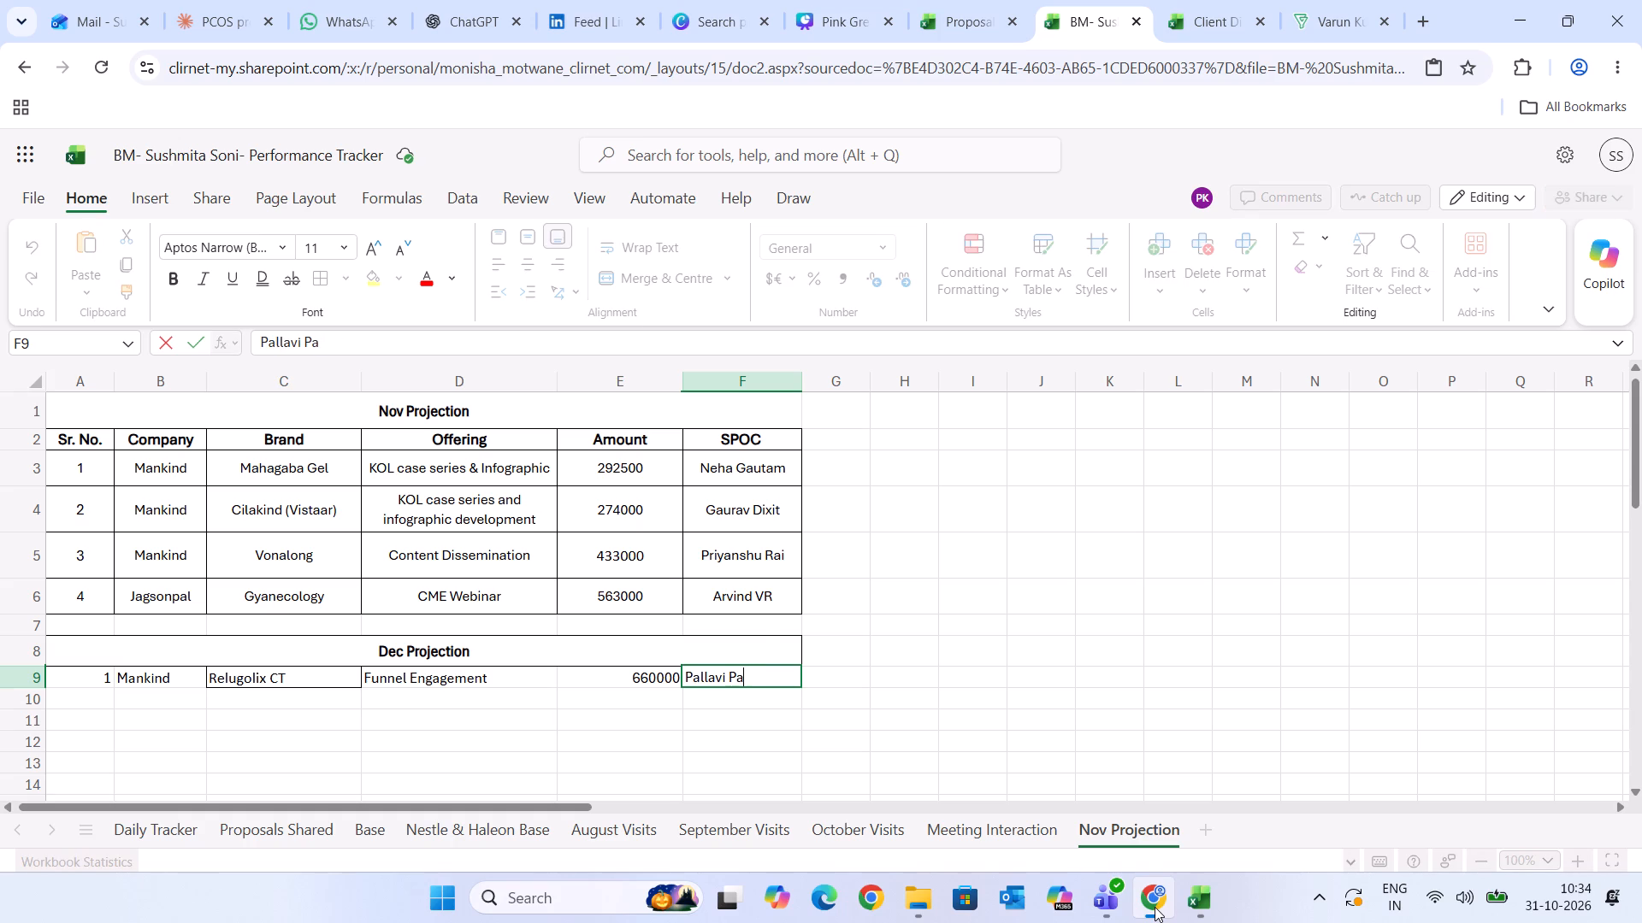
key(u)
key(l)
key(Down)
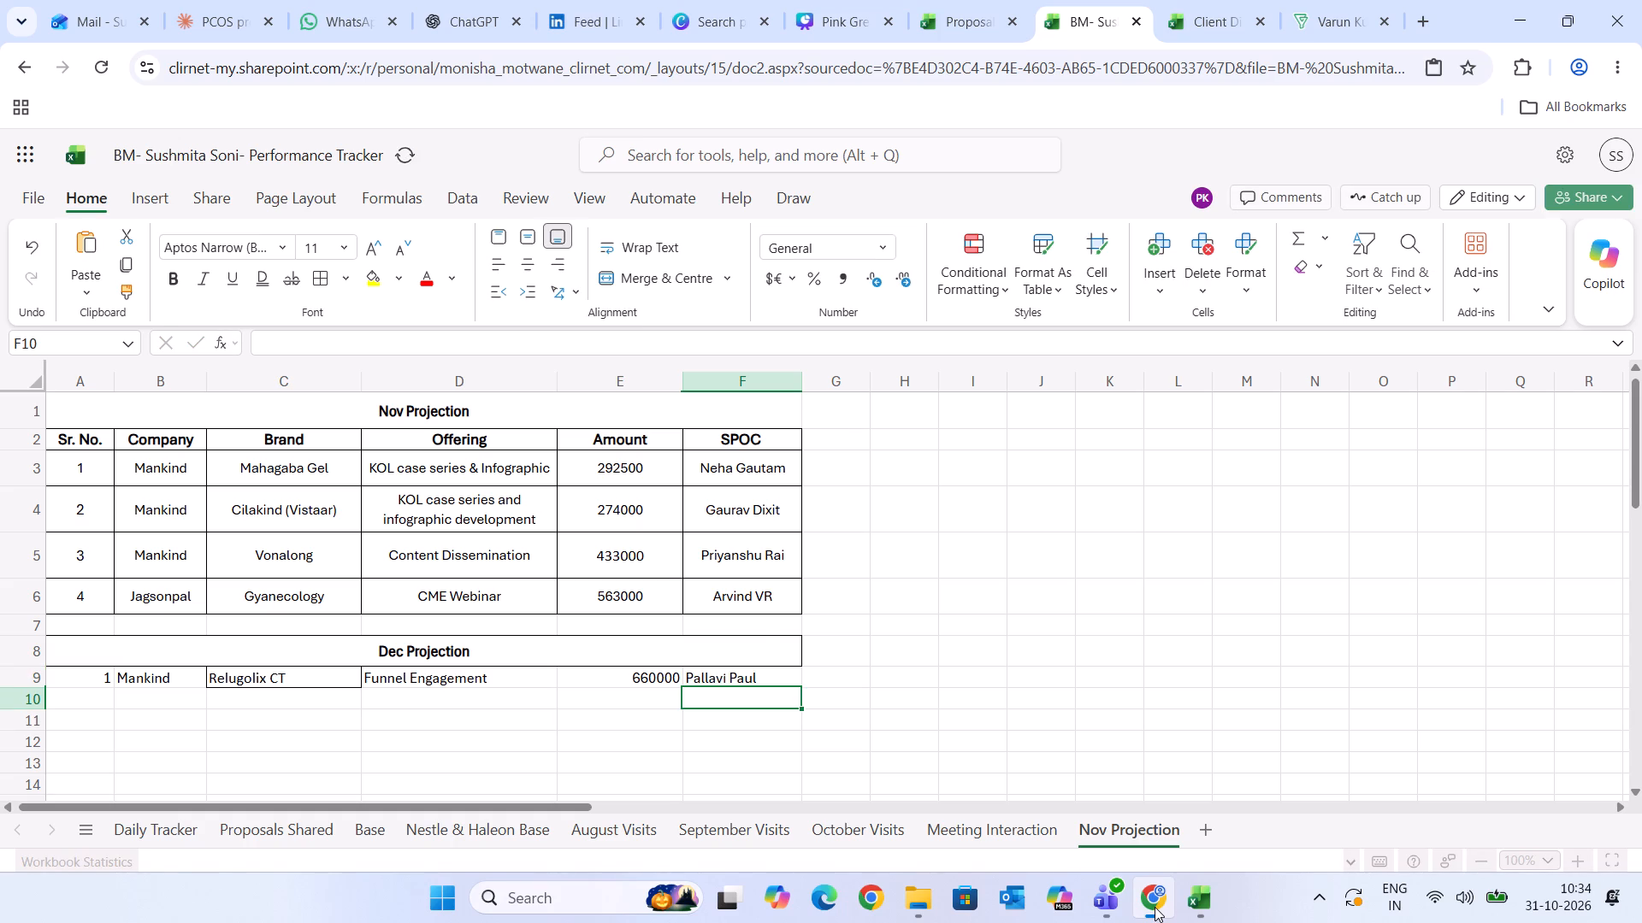
Start the second Dec Projection entry by entering serial number 2 in cell A10.
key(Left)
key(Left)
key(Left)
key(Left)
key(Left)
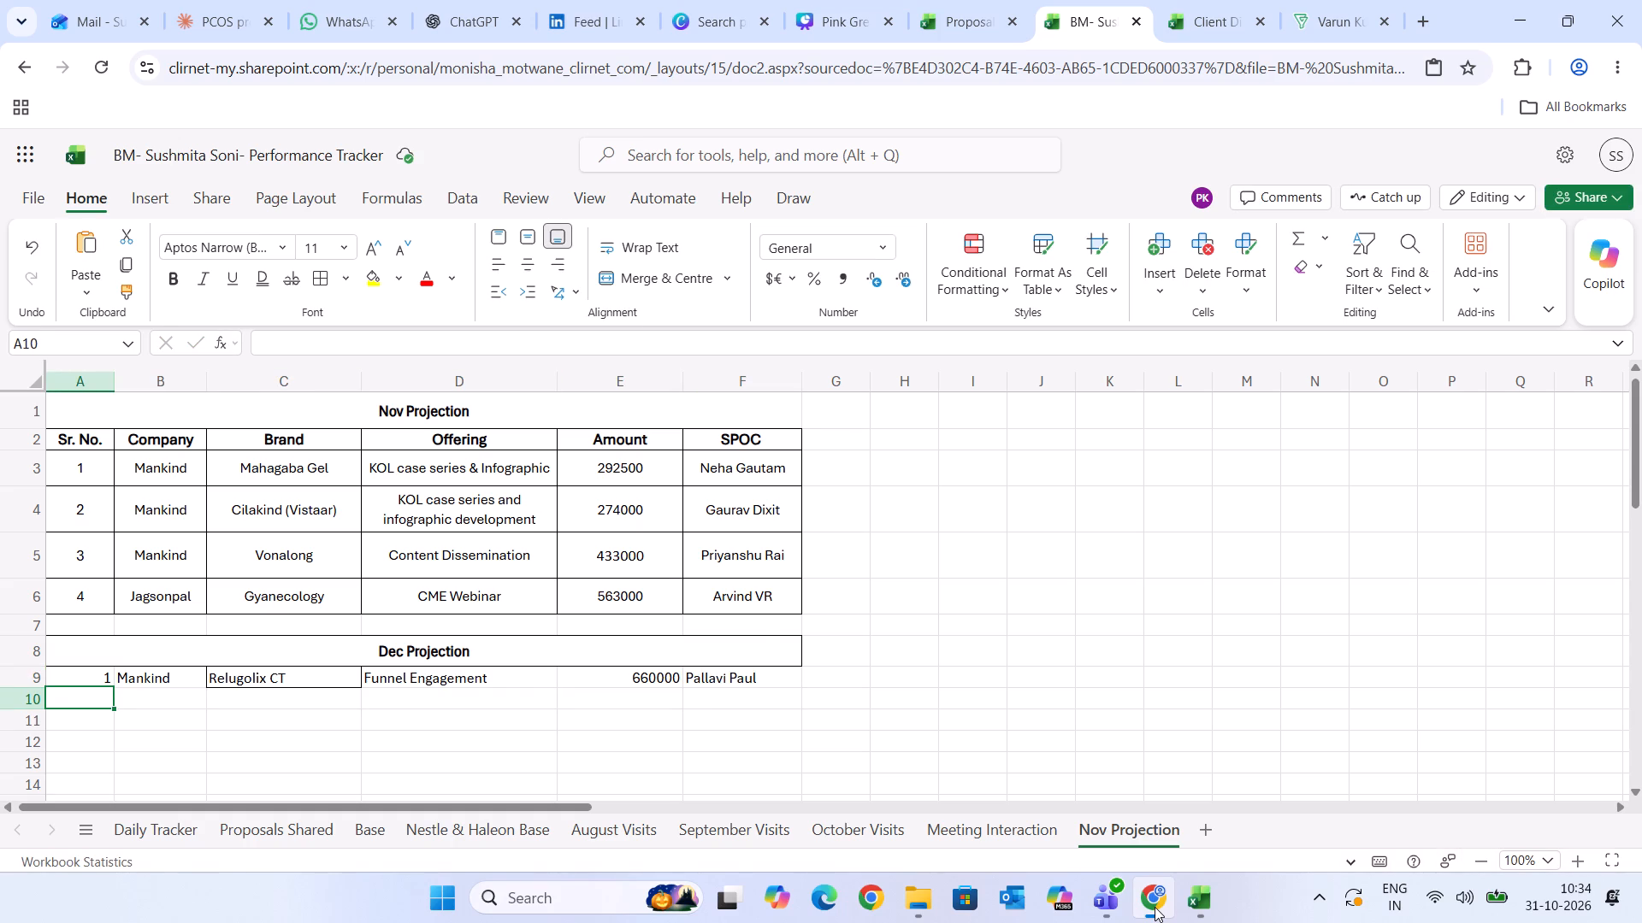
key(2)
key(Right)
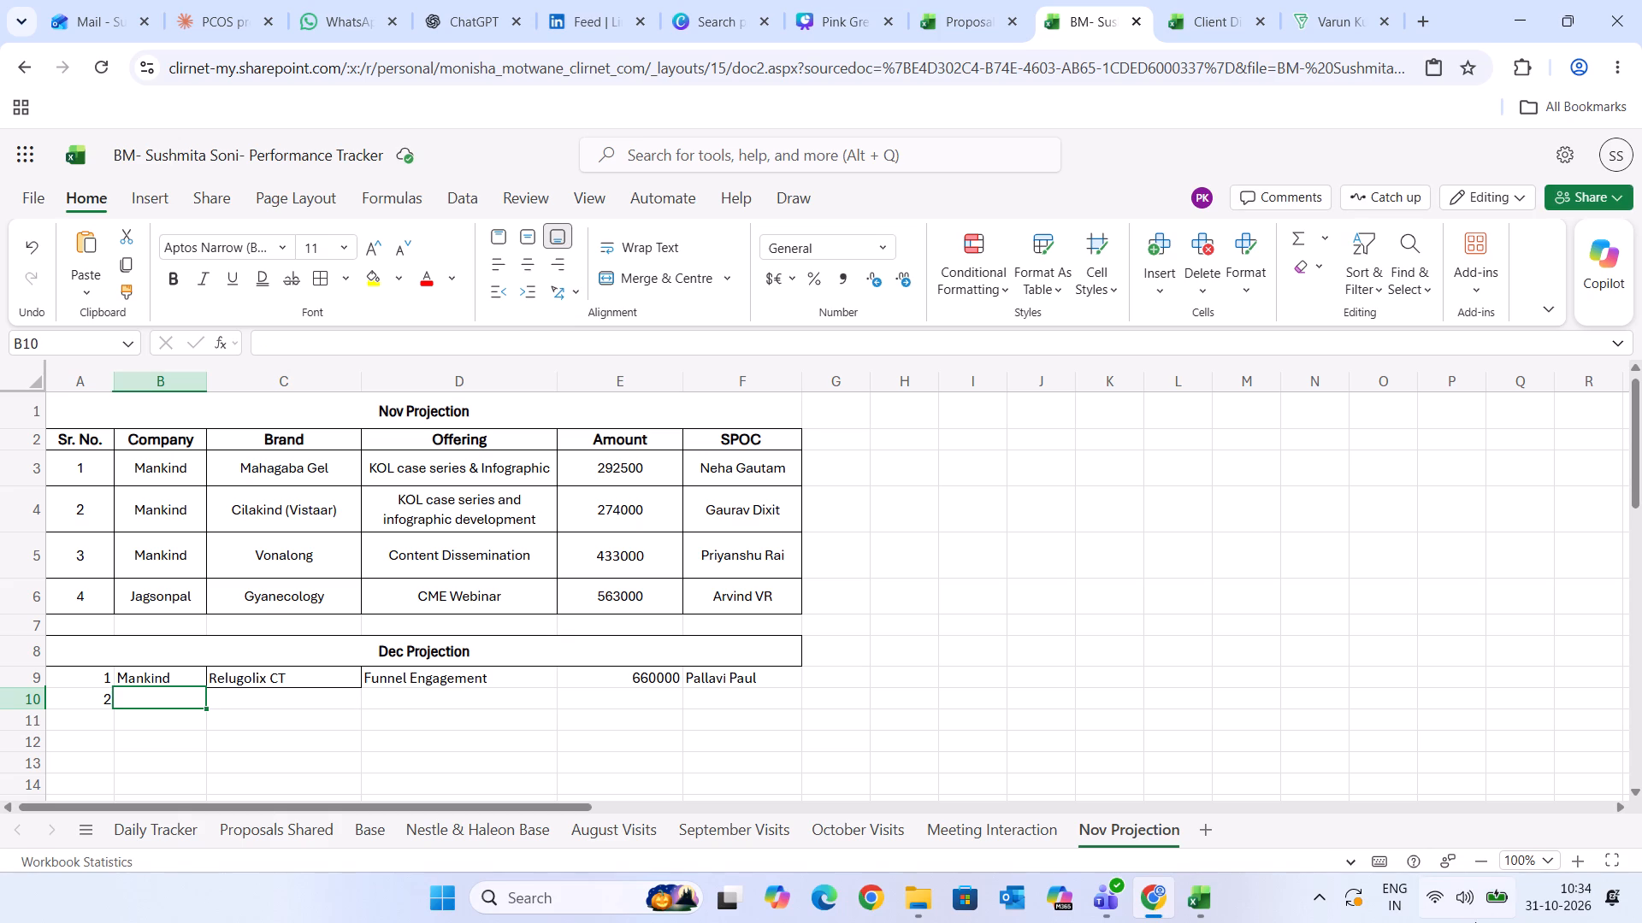
Review the warm and cold proposals in the Q4 Pipeline workbook to choose the second December brand.
click(1147, 894)
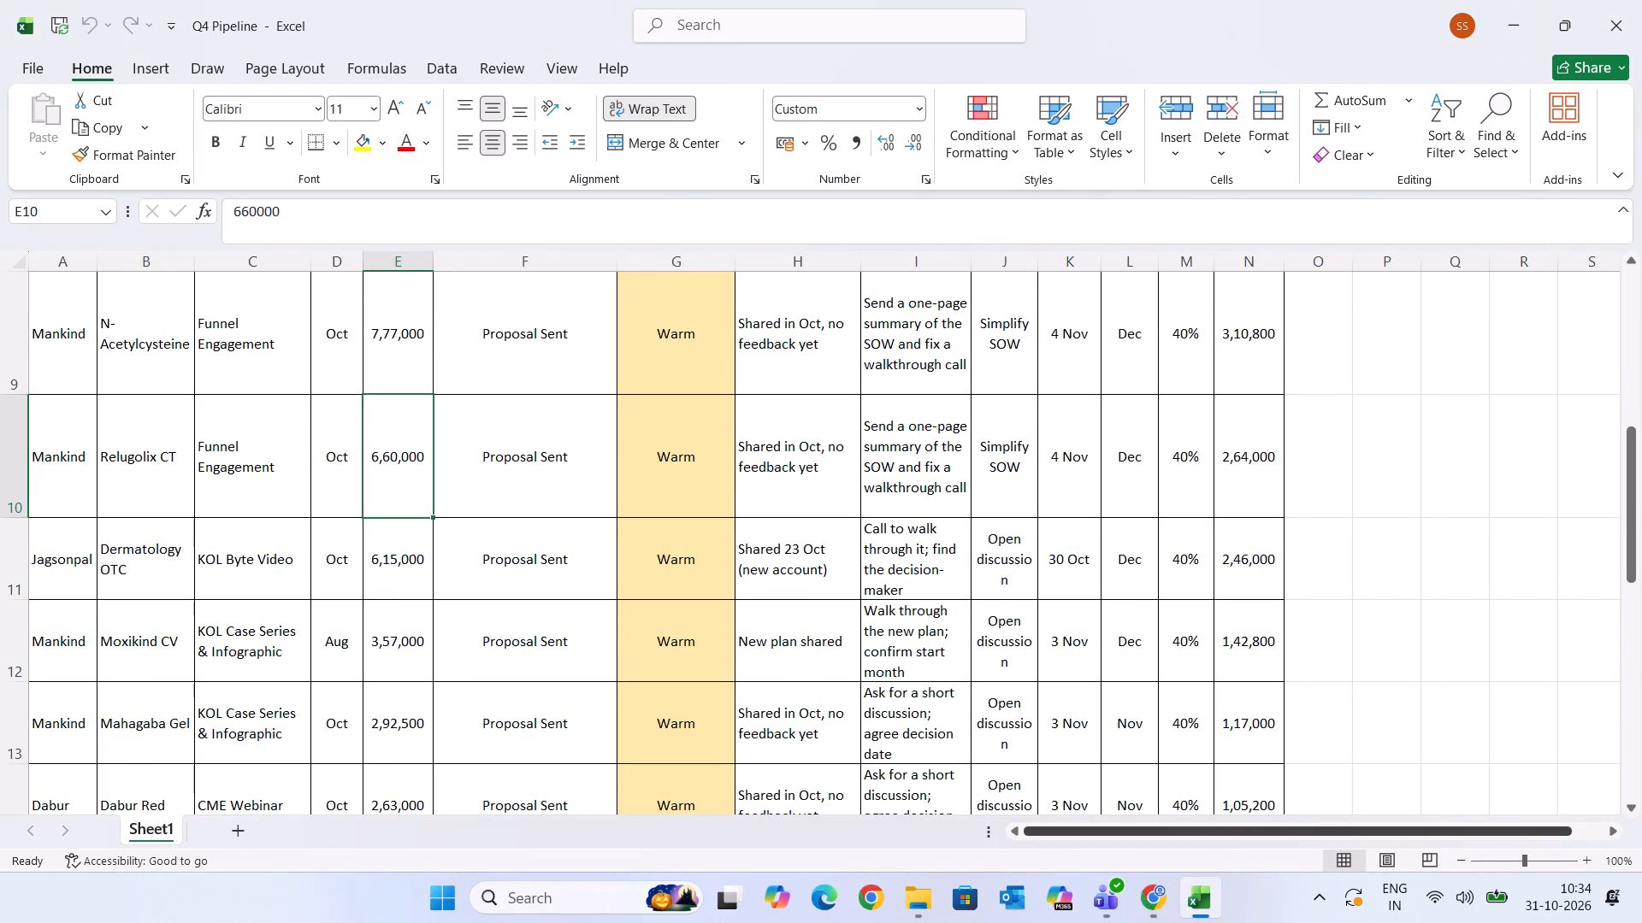
scroll(653, 720, down, 2)
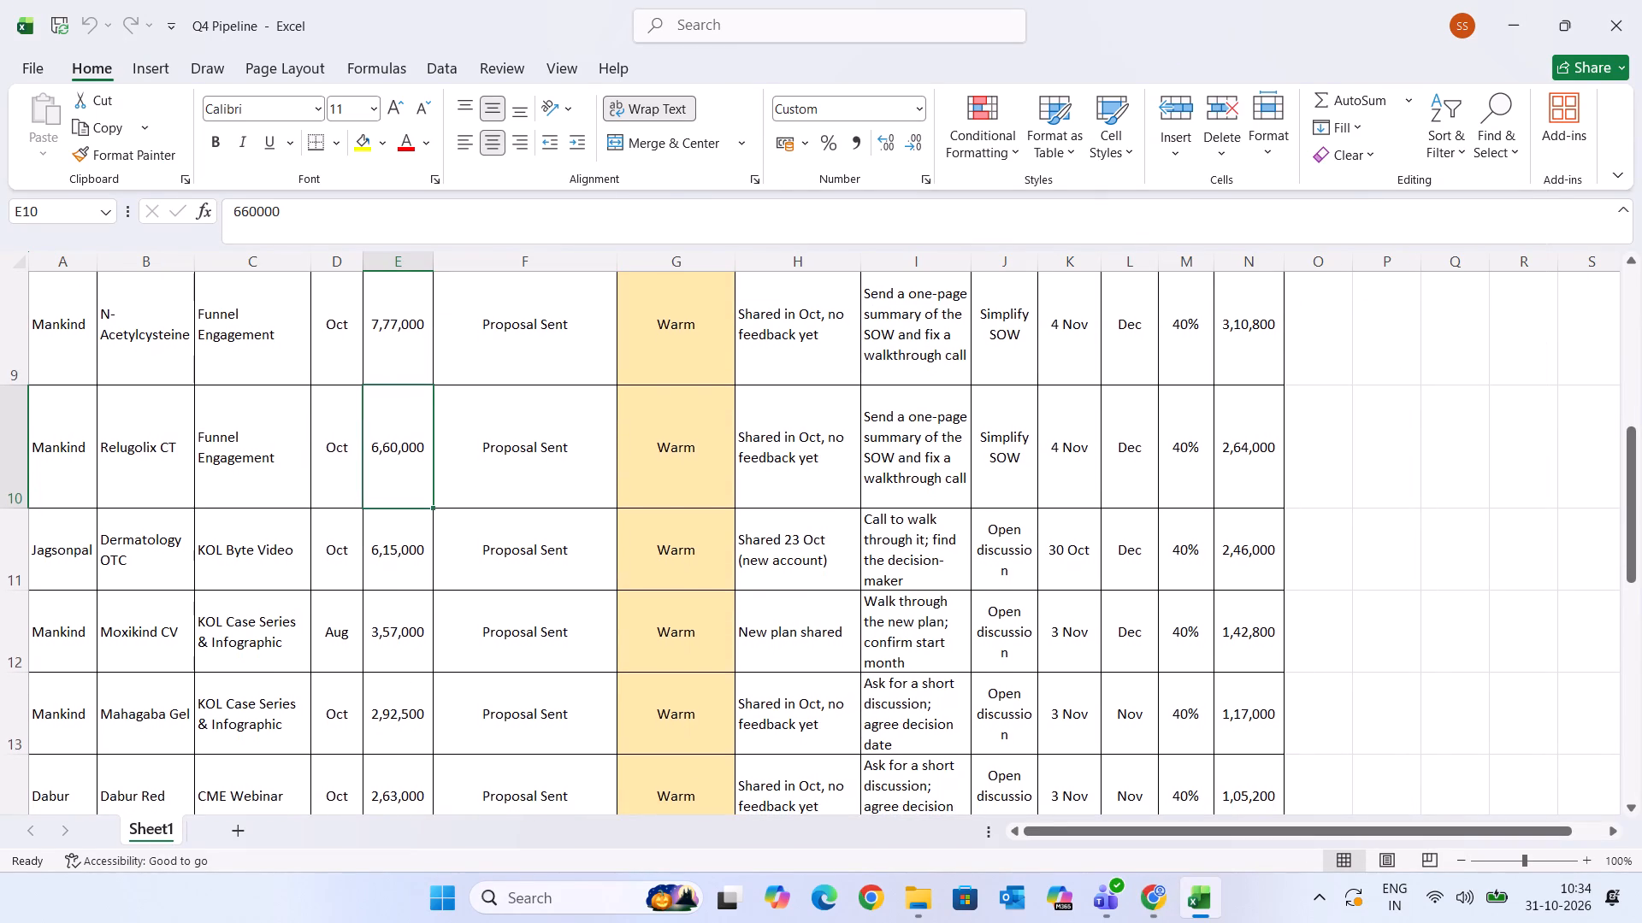
scroll(653, 720, down, 1)
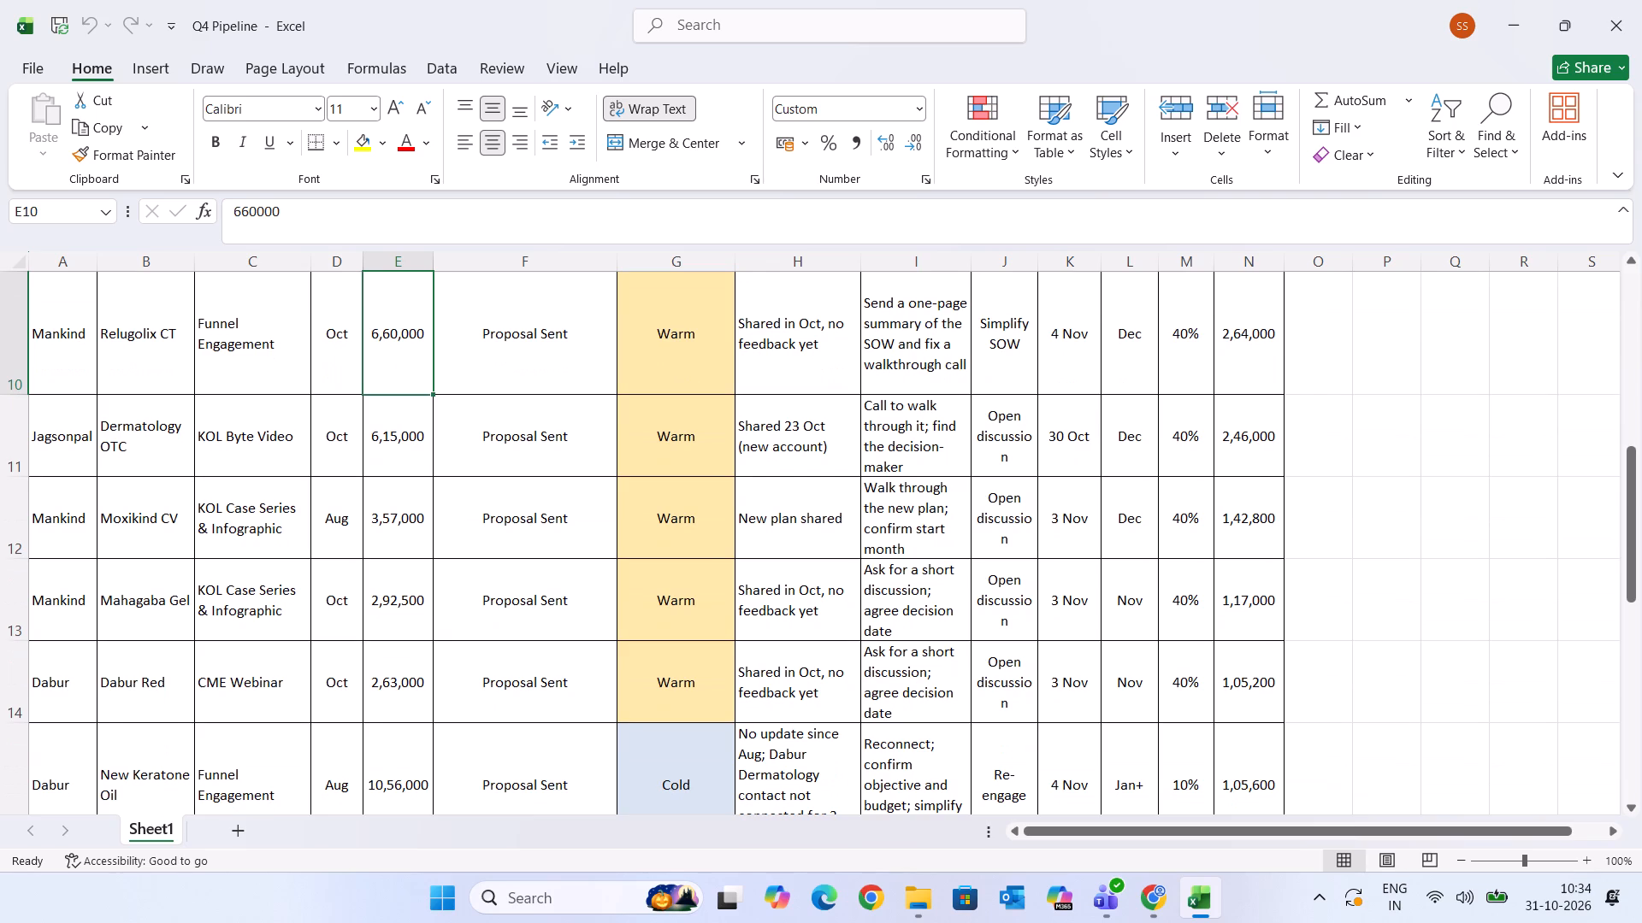
scroll(653, 720, down, 1)
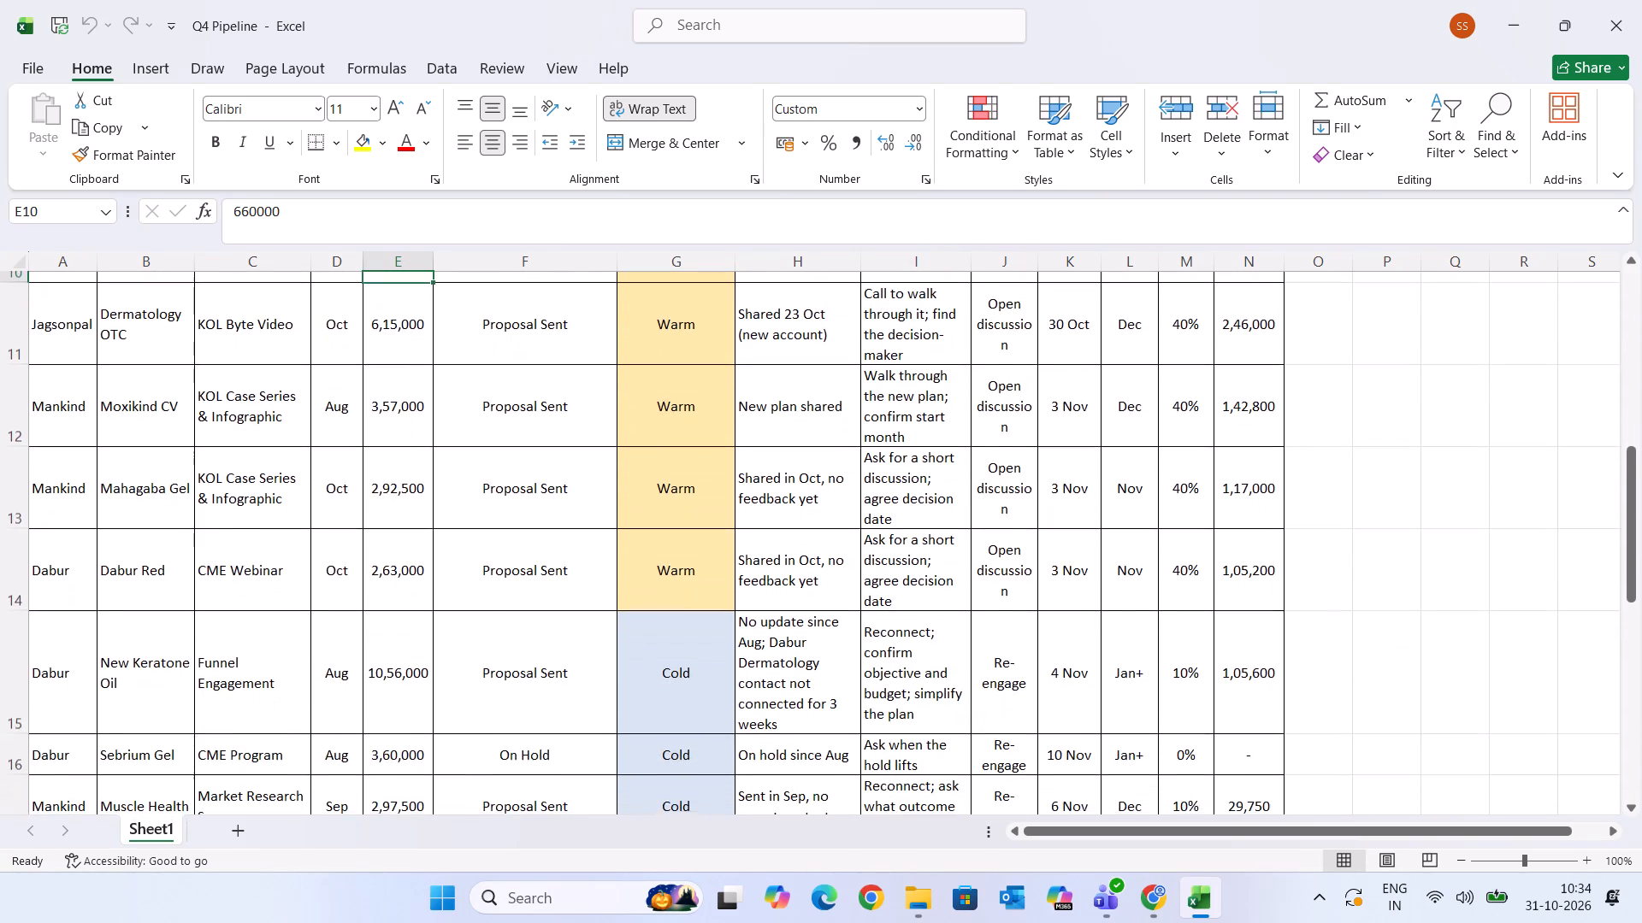
scroll(653, 720, down, 2)
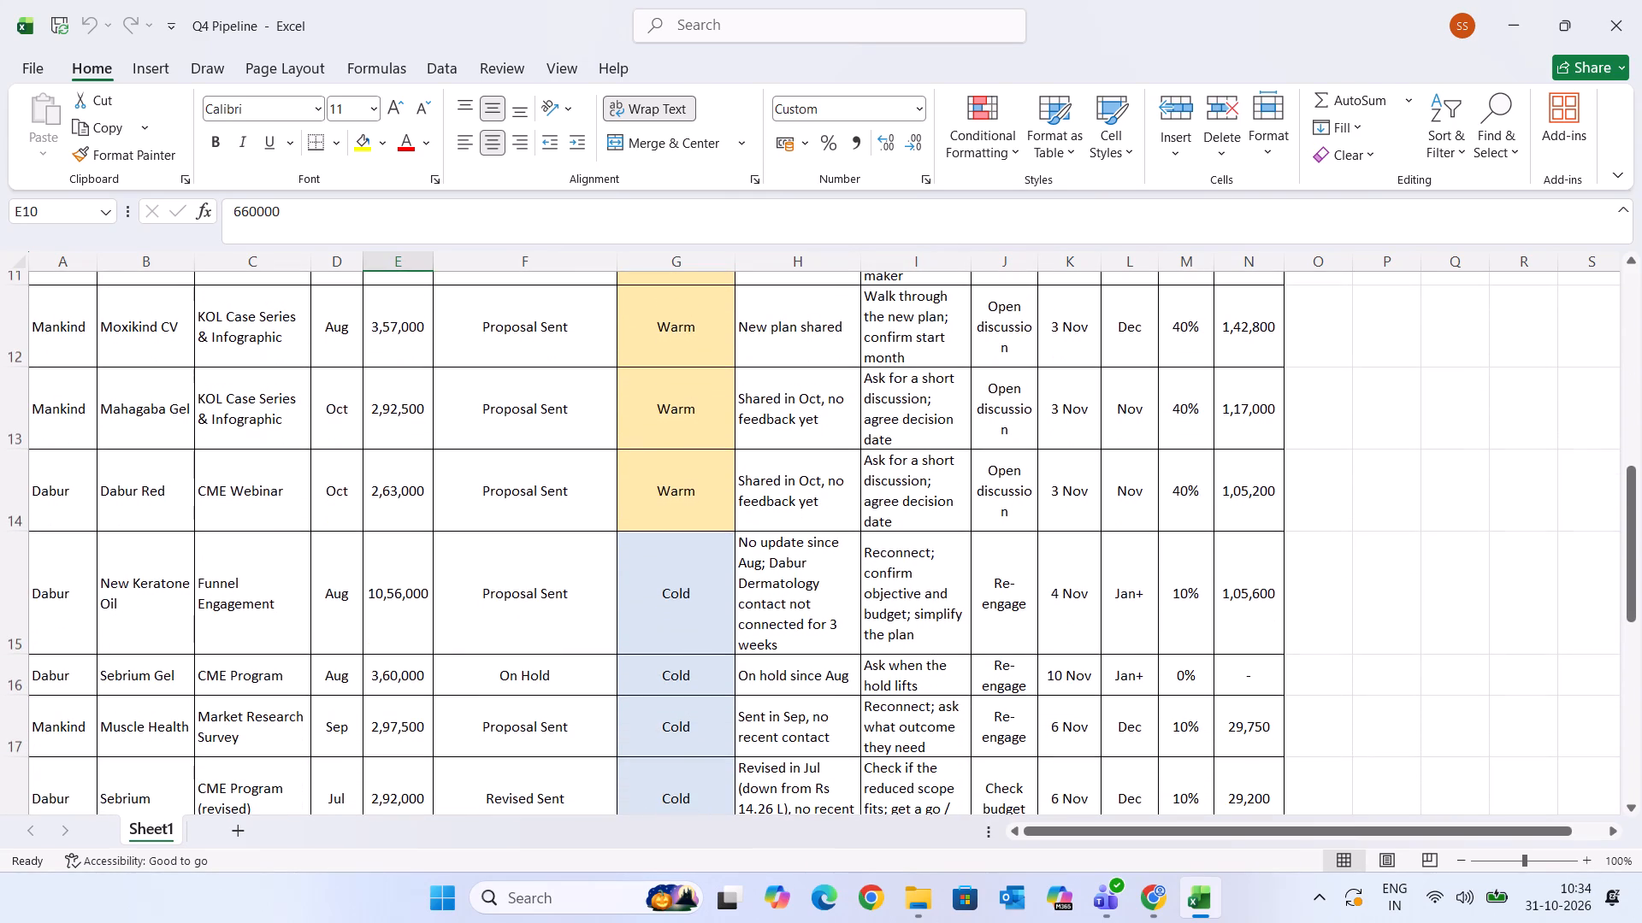
scroll(653, 720, down, 3)
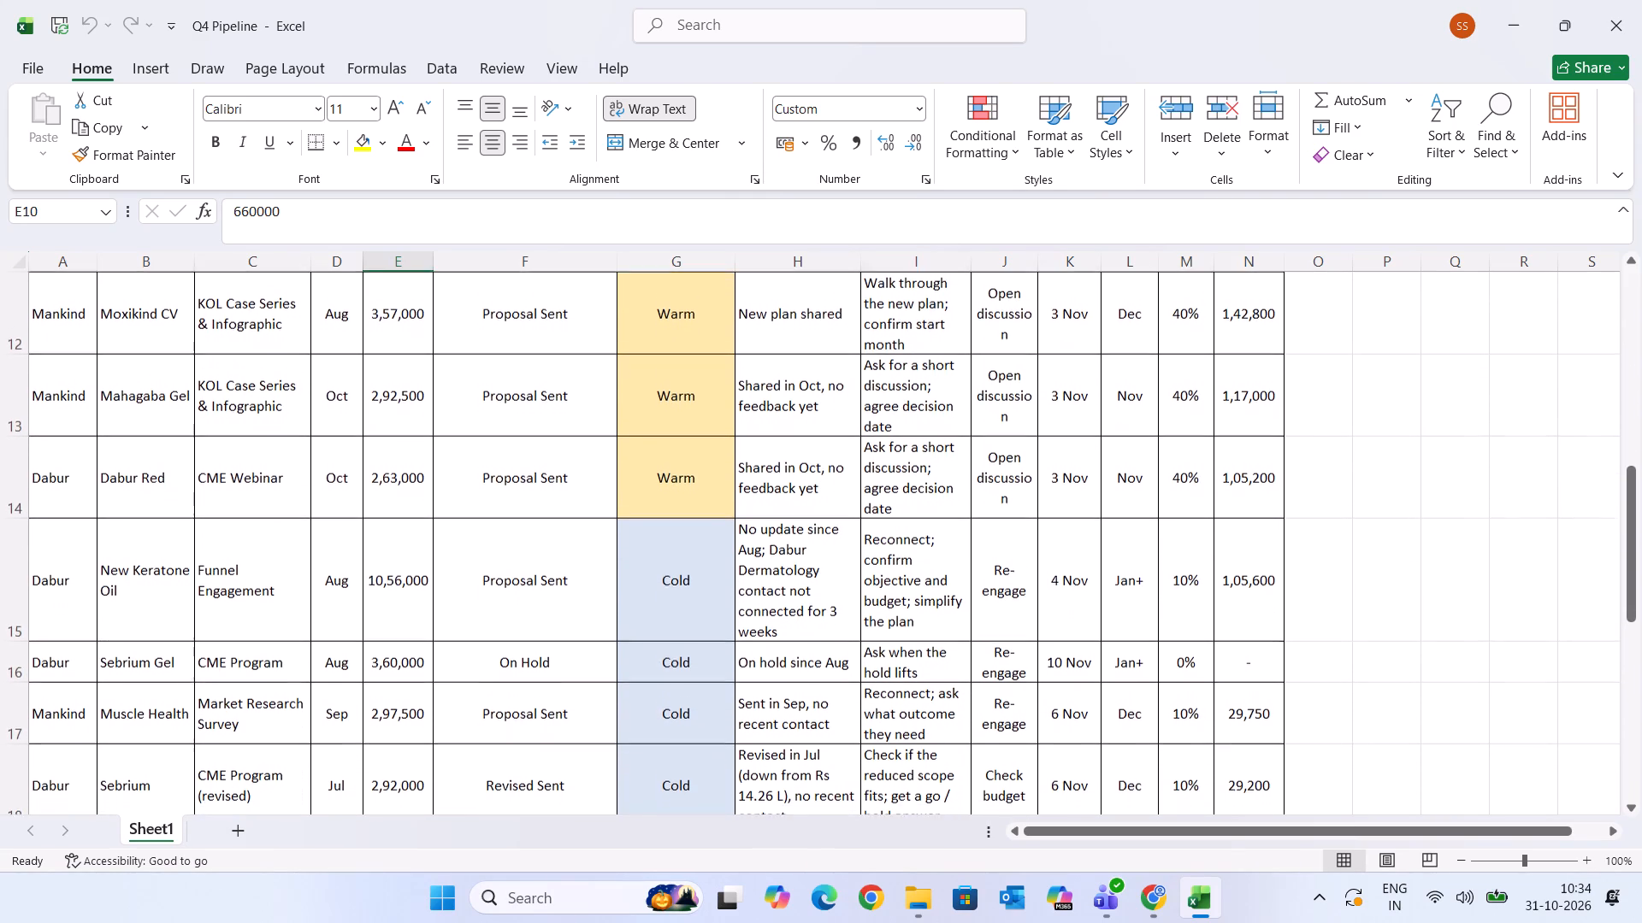
scroll(653, 720, down, 2)
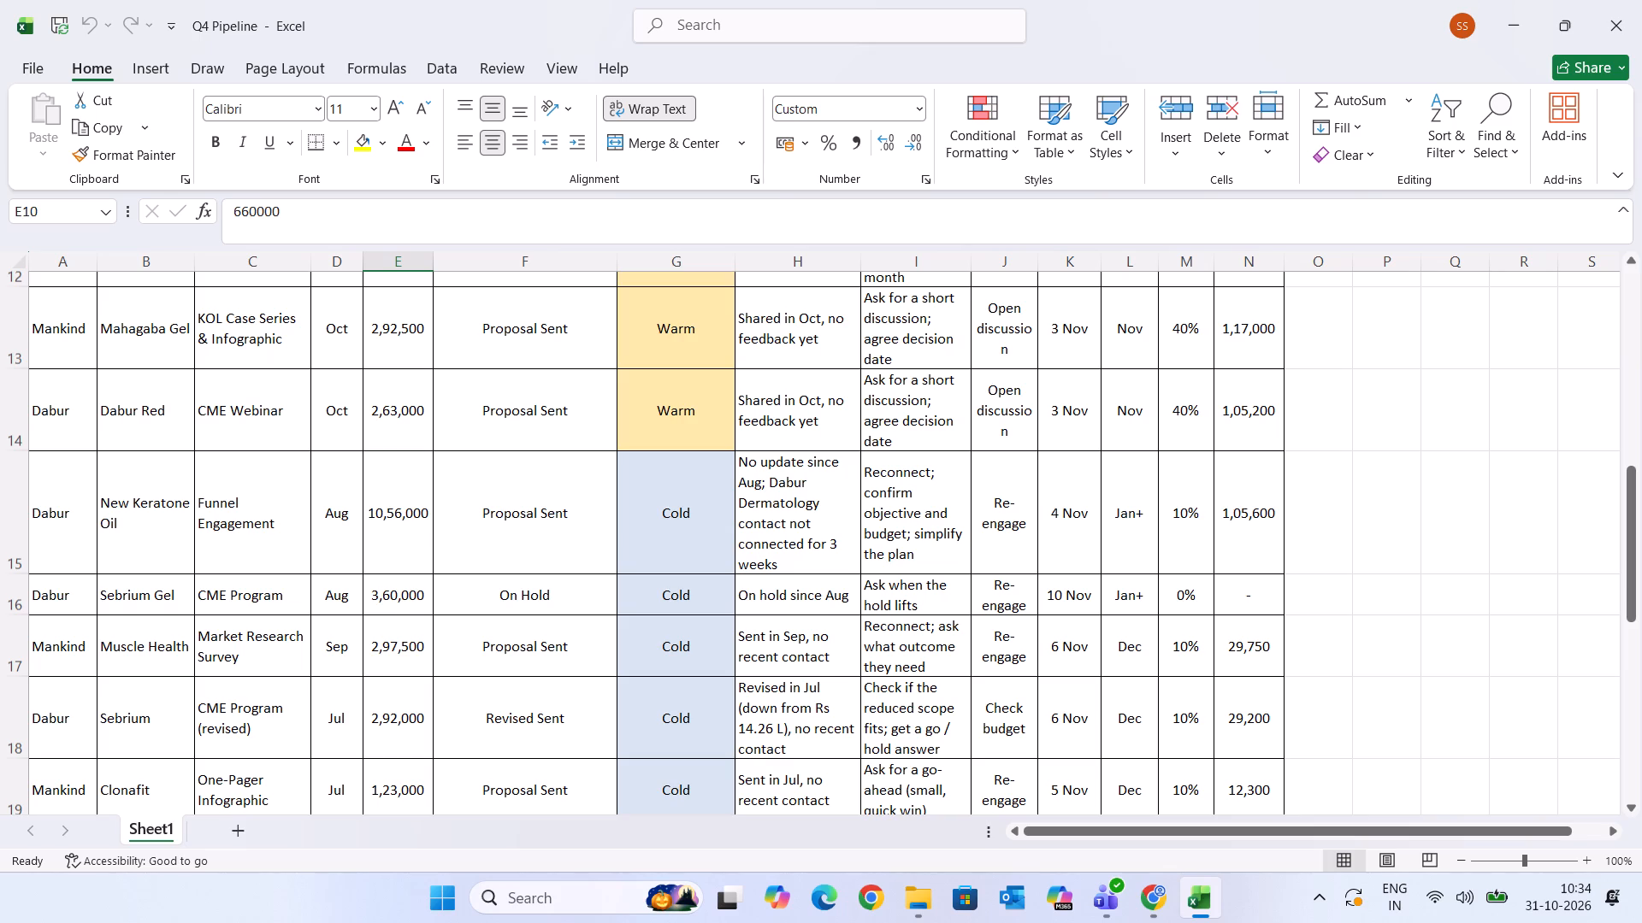
scroll(653, 720, down, 4)
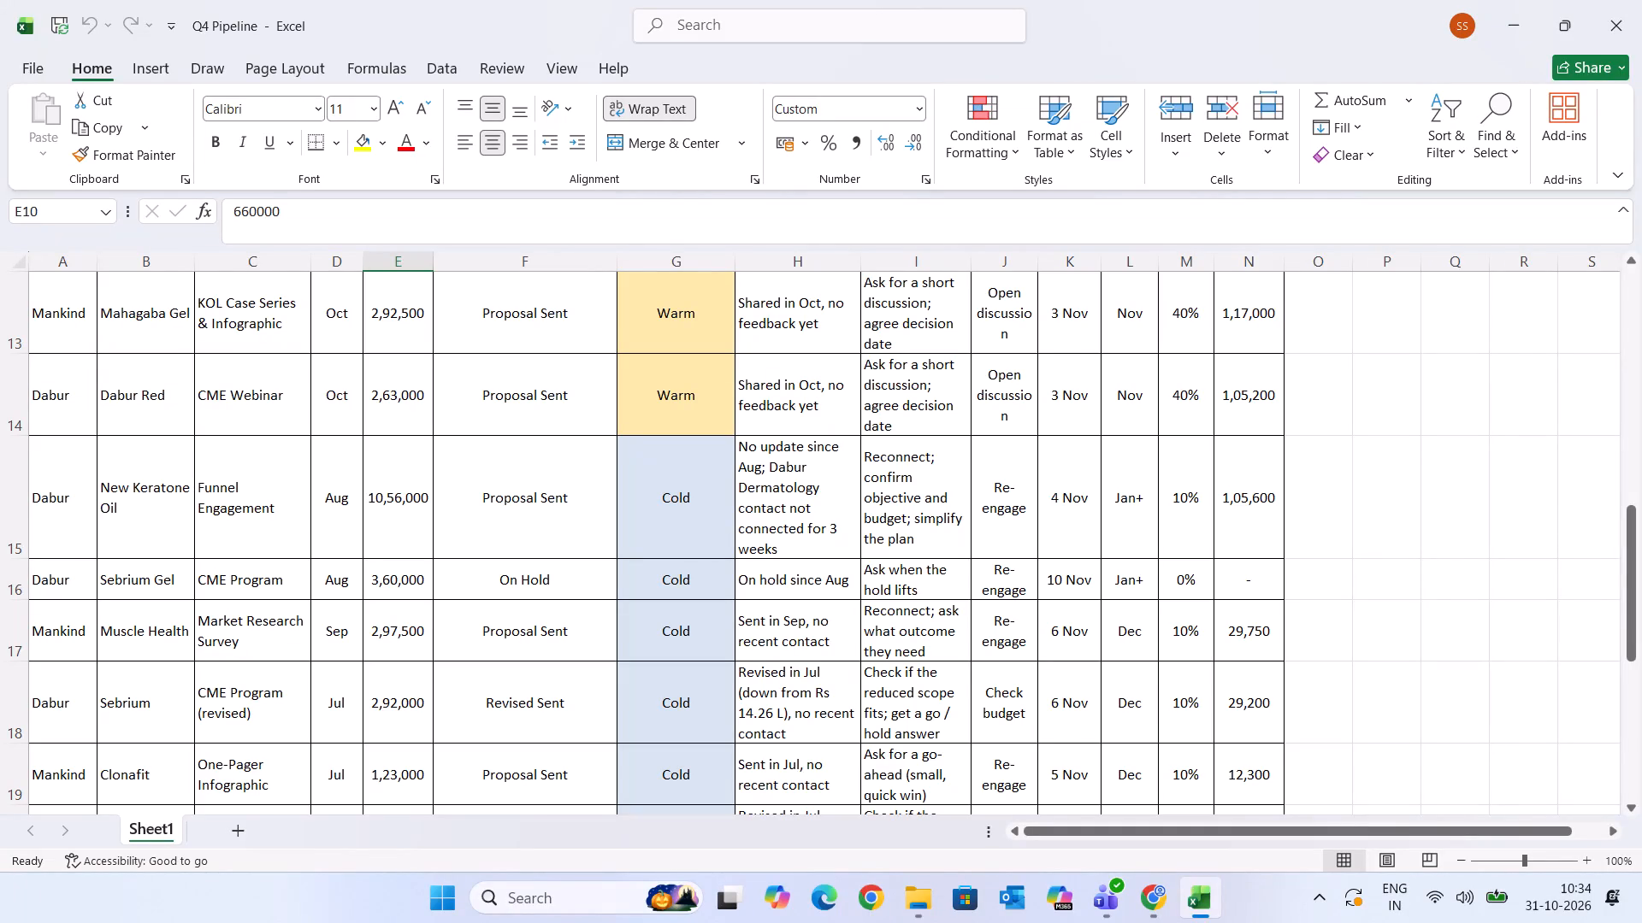
Back in the Performance Tracker, fill row 10 with company Dabur, brand Dabur Red and offering CME Webinar.
click(1159, 893)
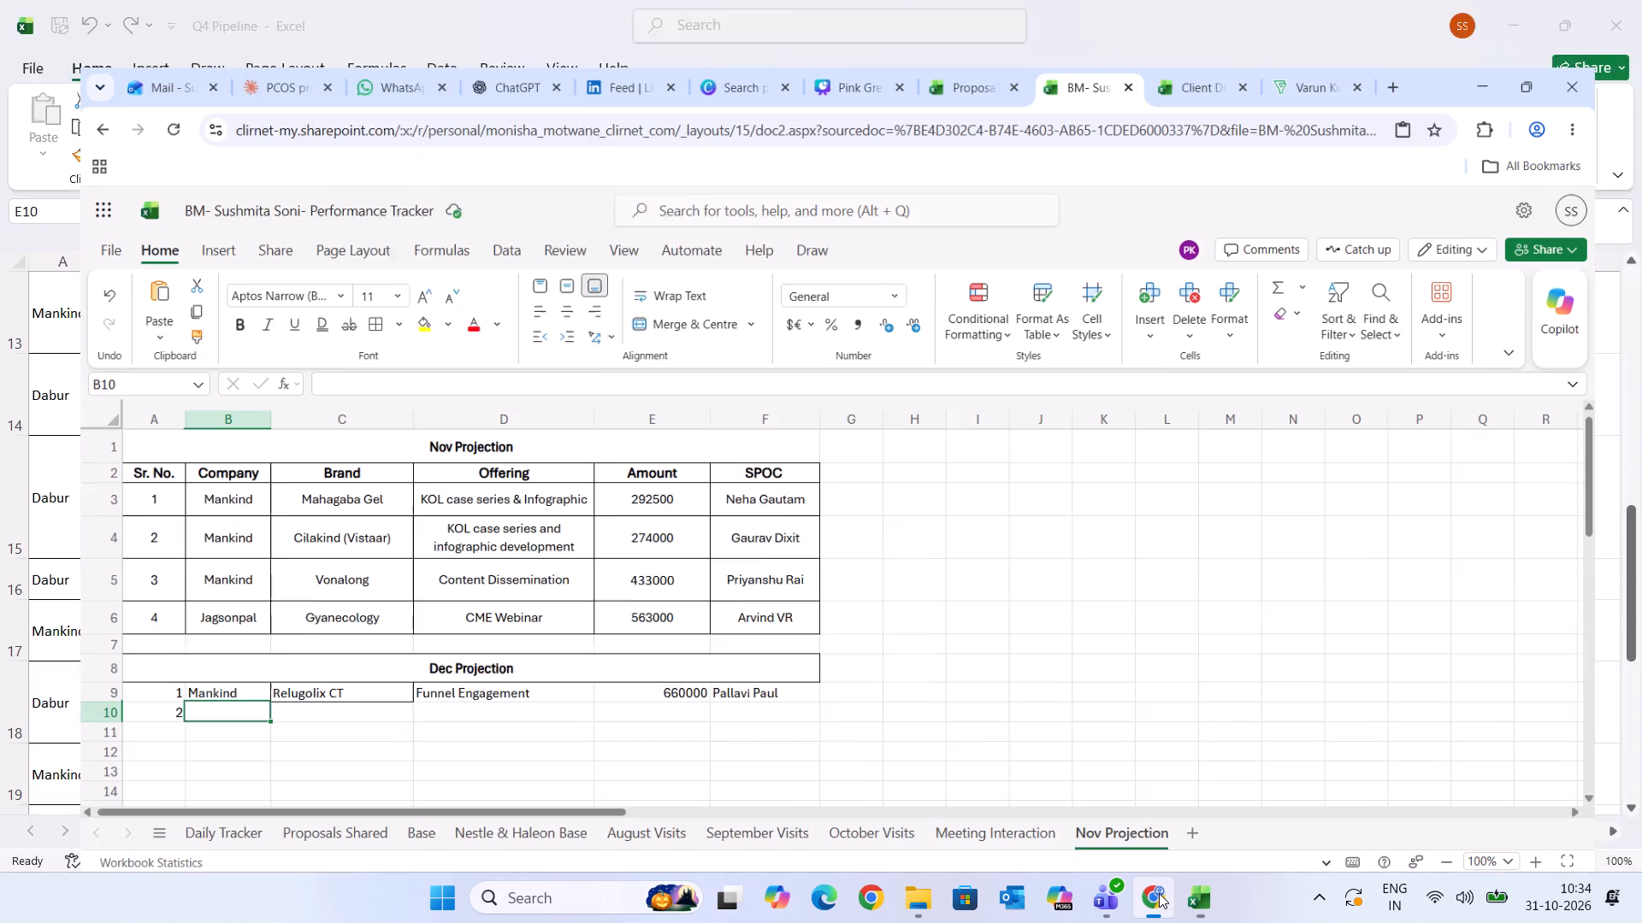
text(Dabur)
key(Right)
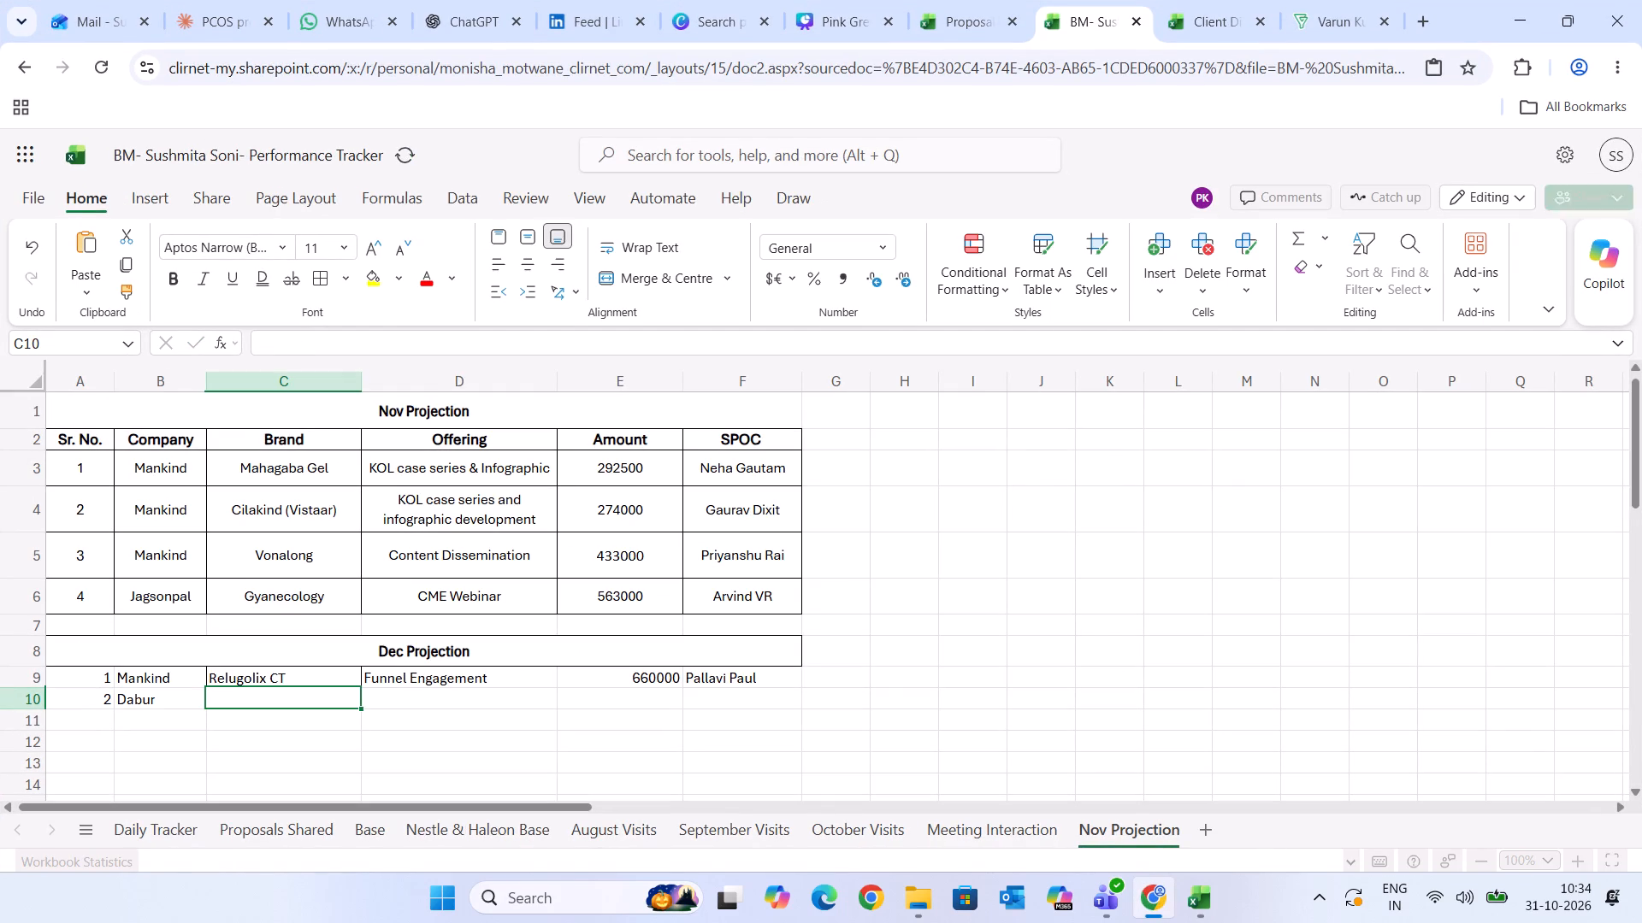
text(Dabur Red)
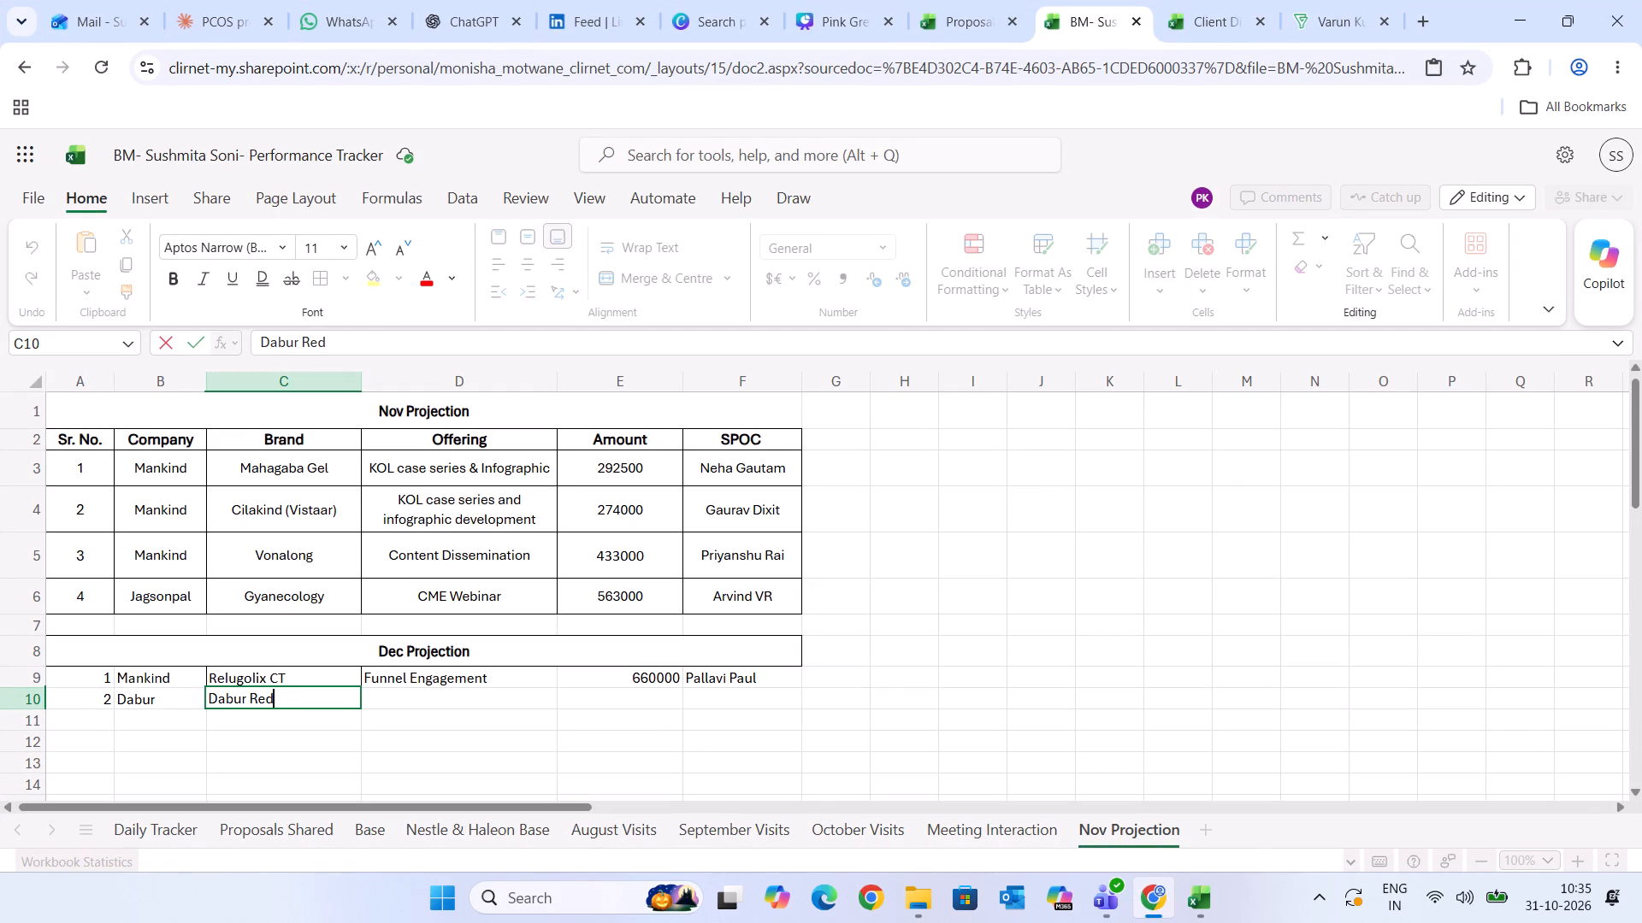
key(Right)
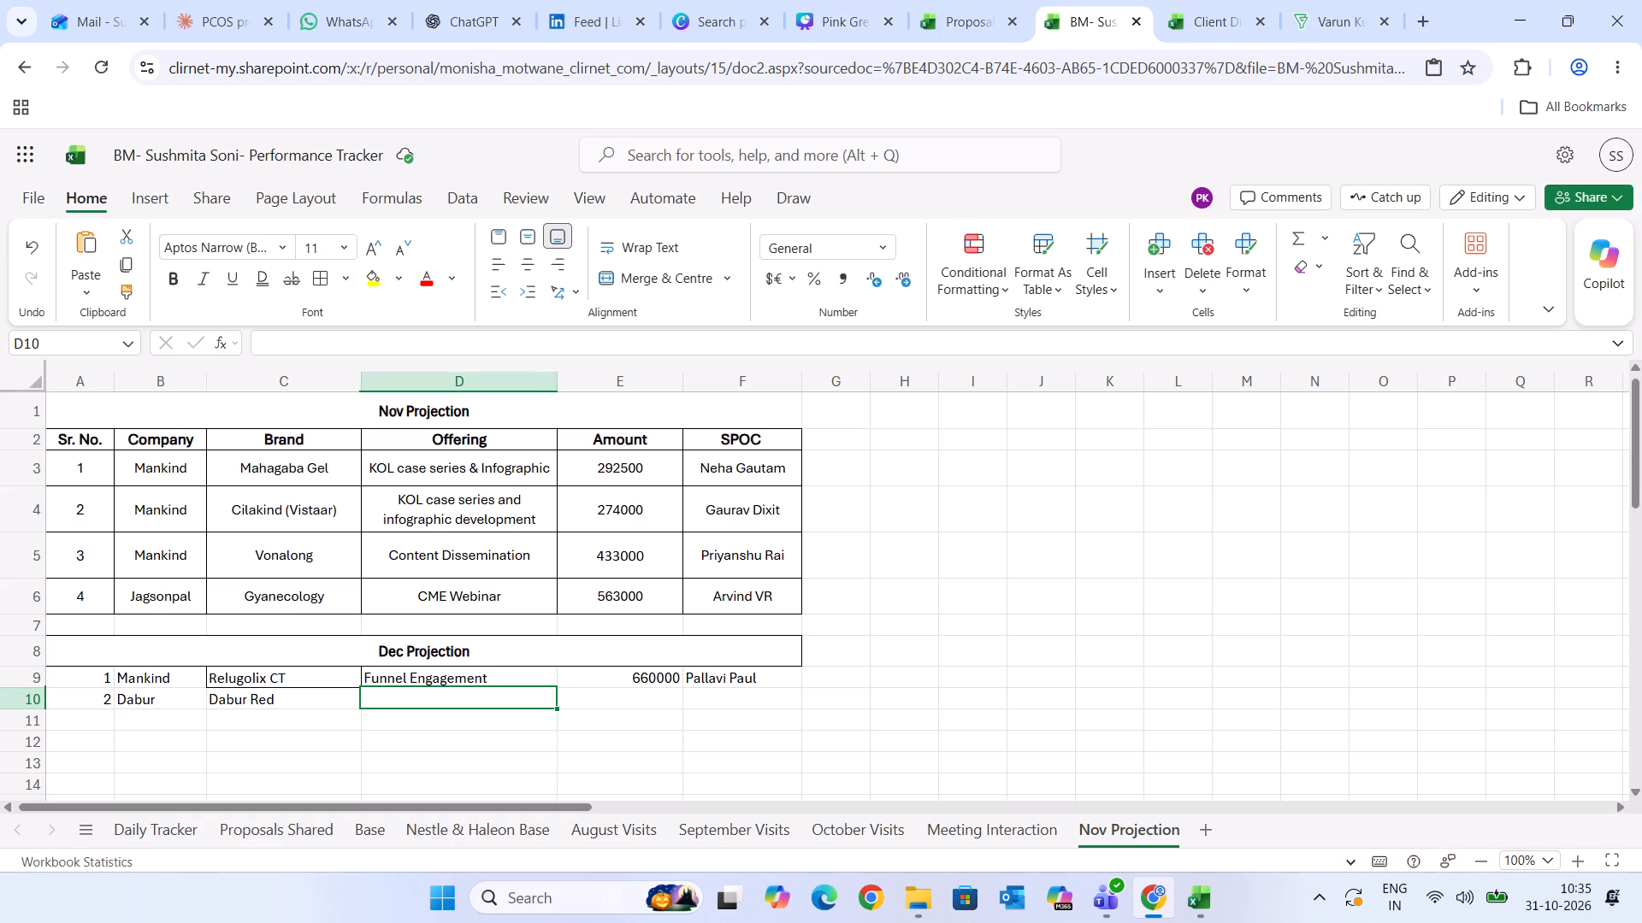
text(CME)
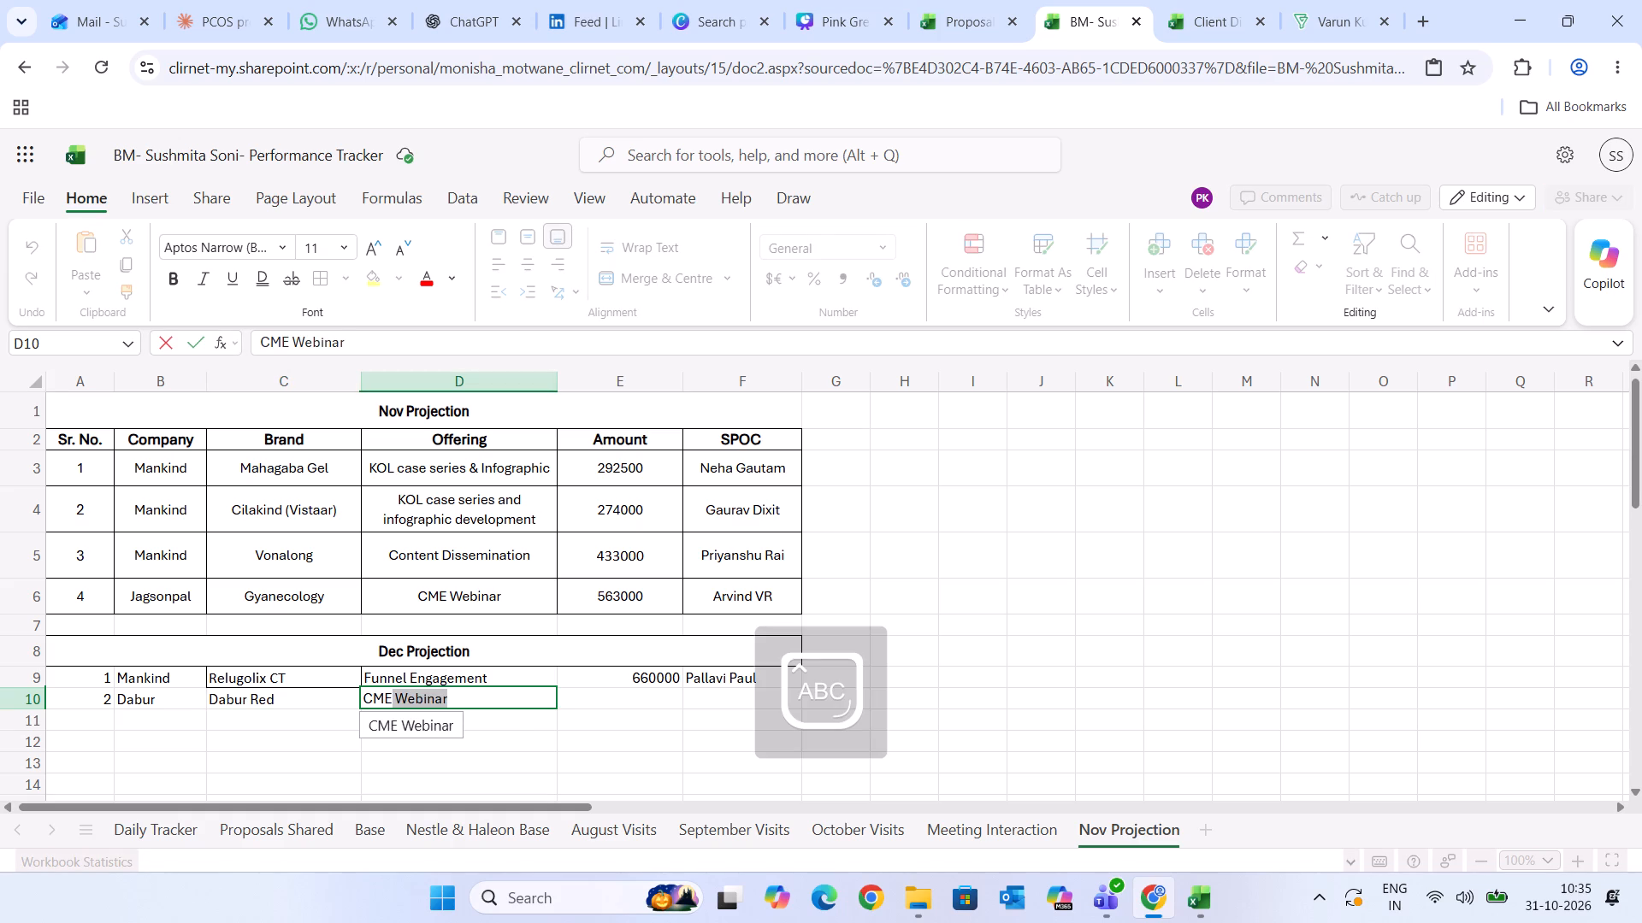
click(611, 705)
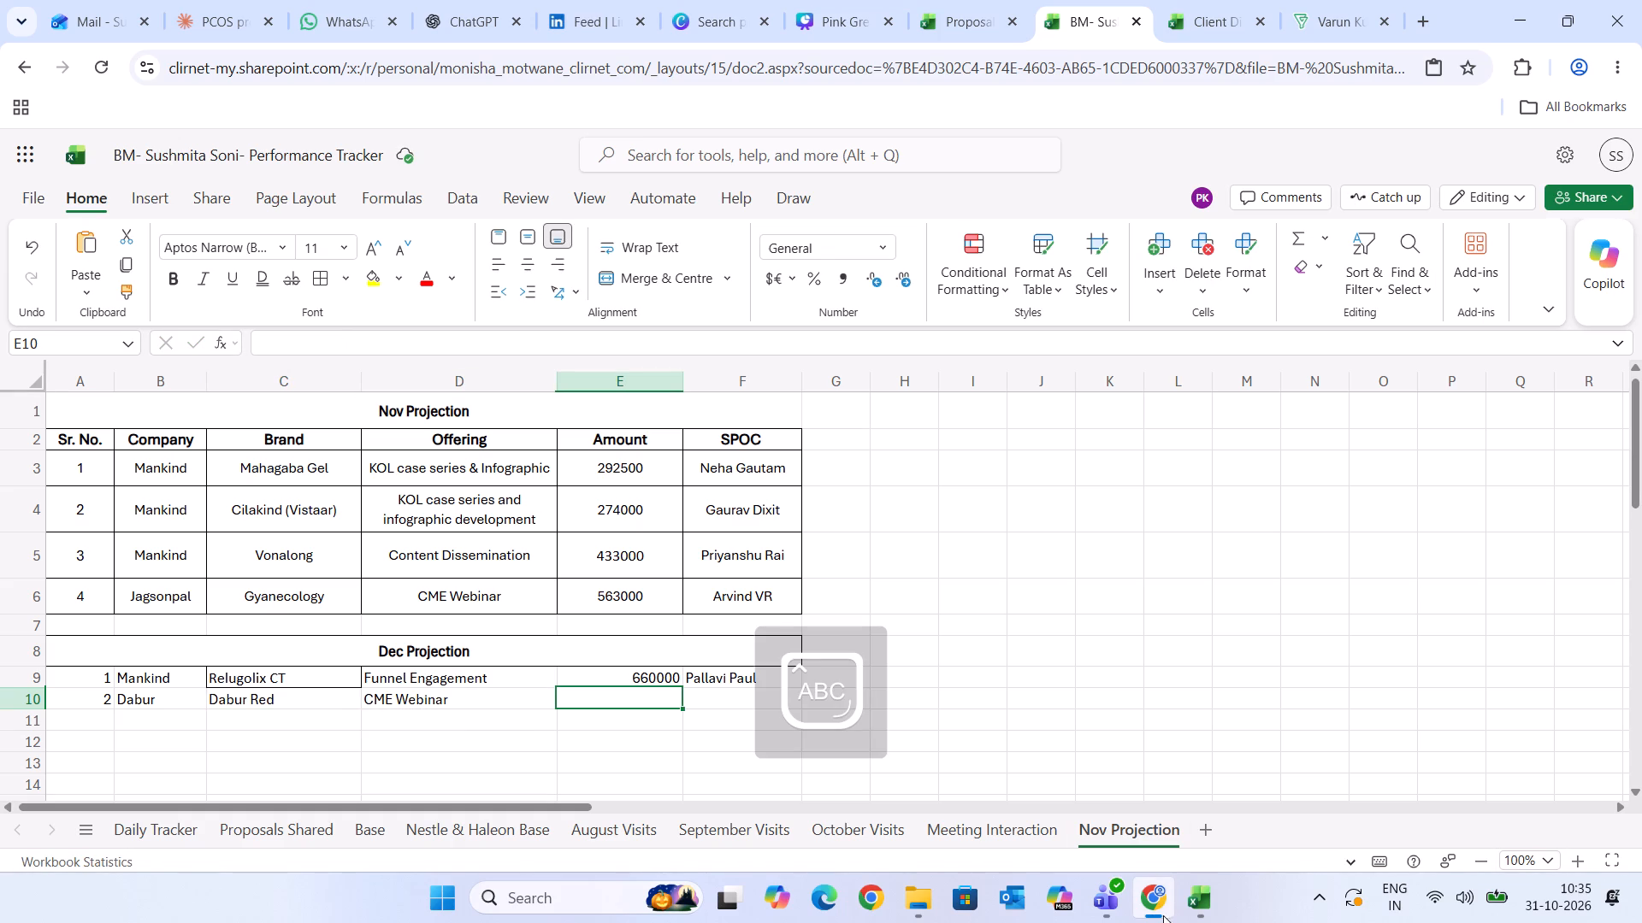
Look up Dabur Red's proposal value in the Q4 Pipeline workbook and enter 263000 as its amount in tracker cell E10.
click(1155, 907)
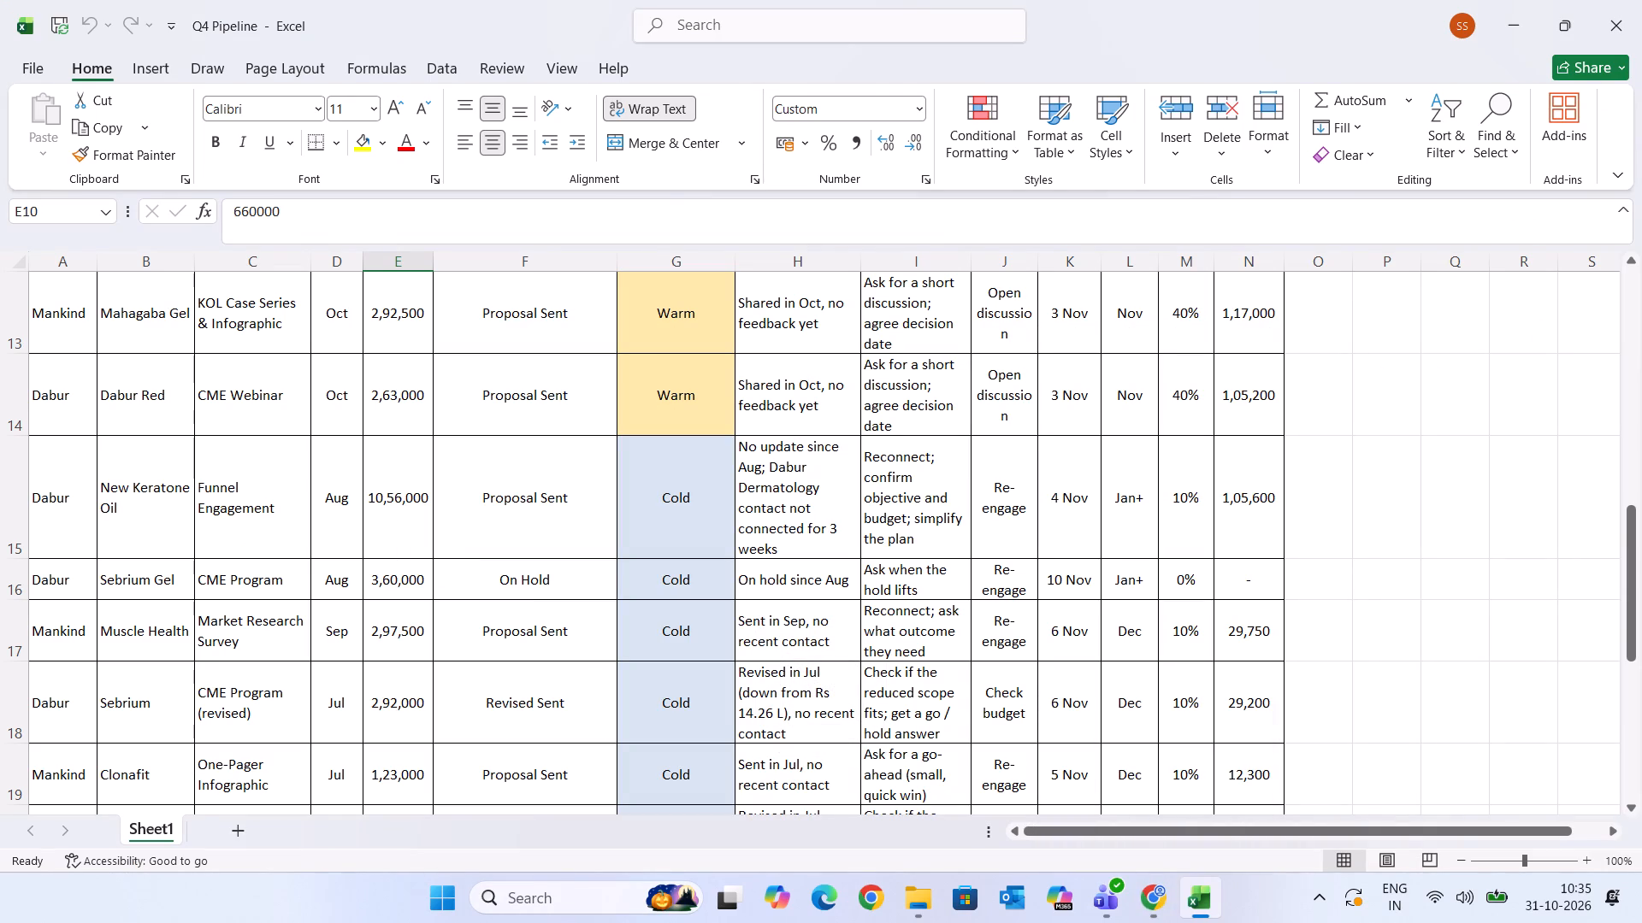
scroll(168, 685, down, 1)
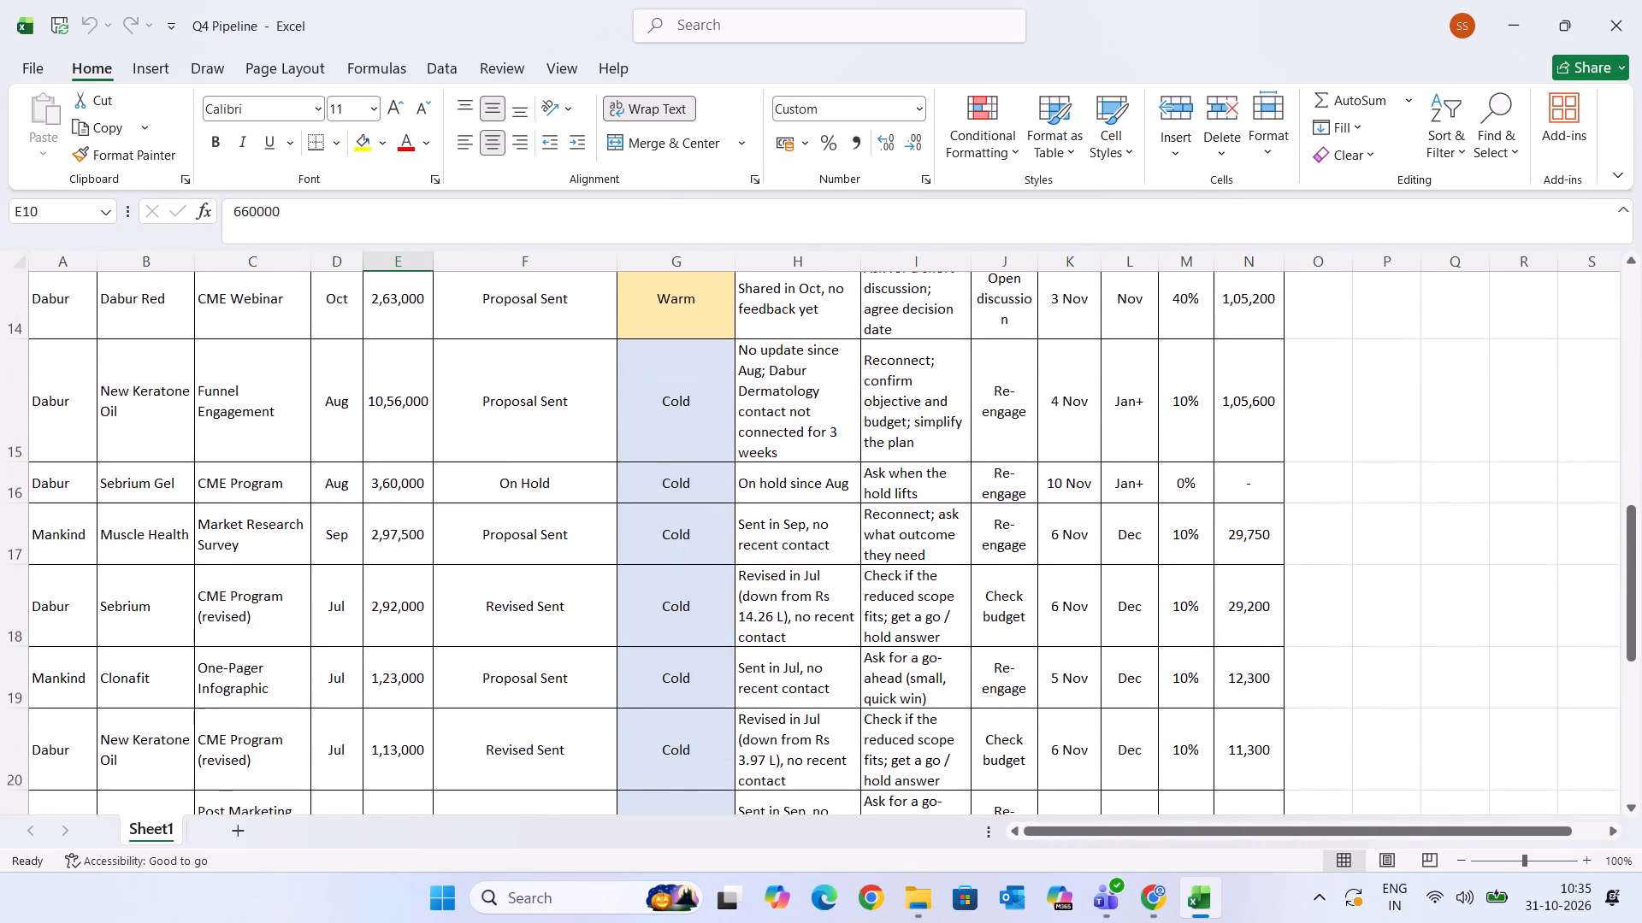
scroll(168, 685, down, 1)
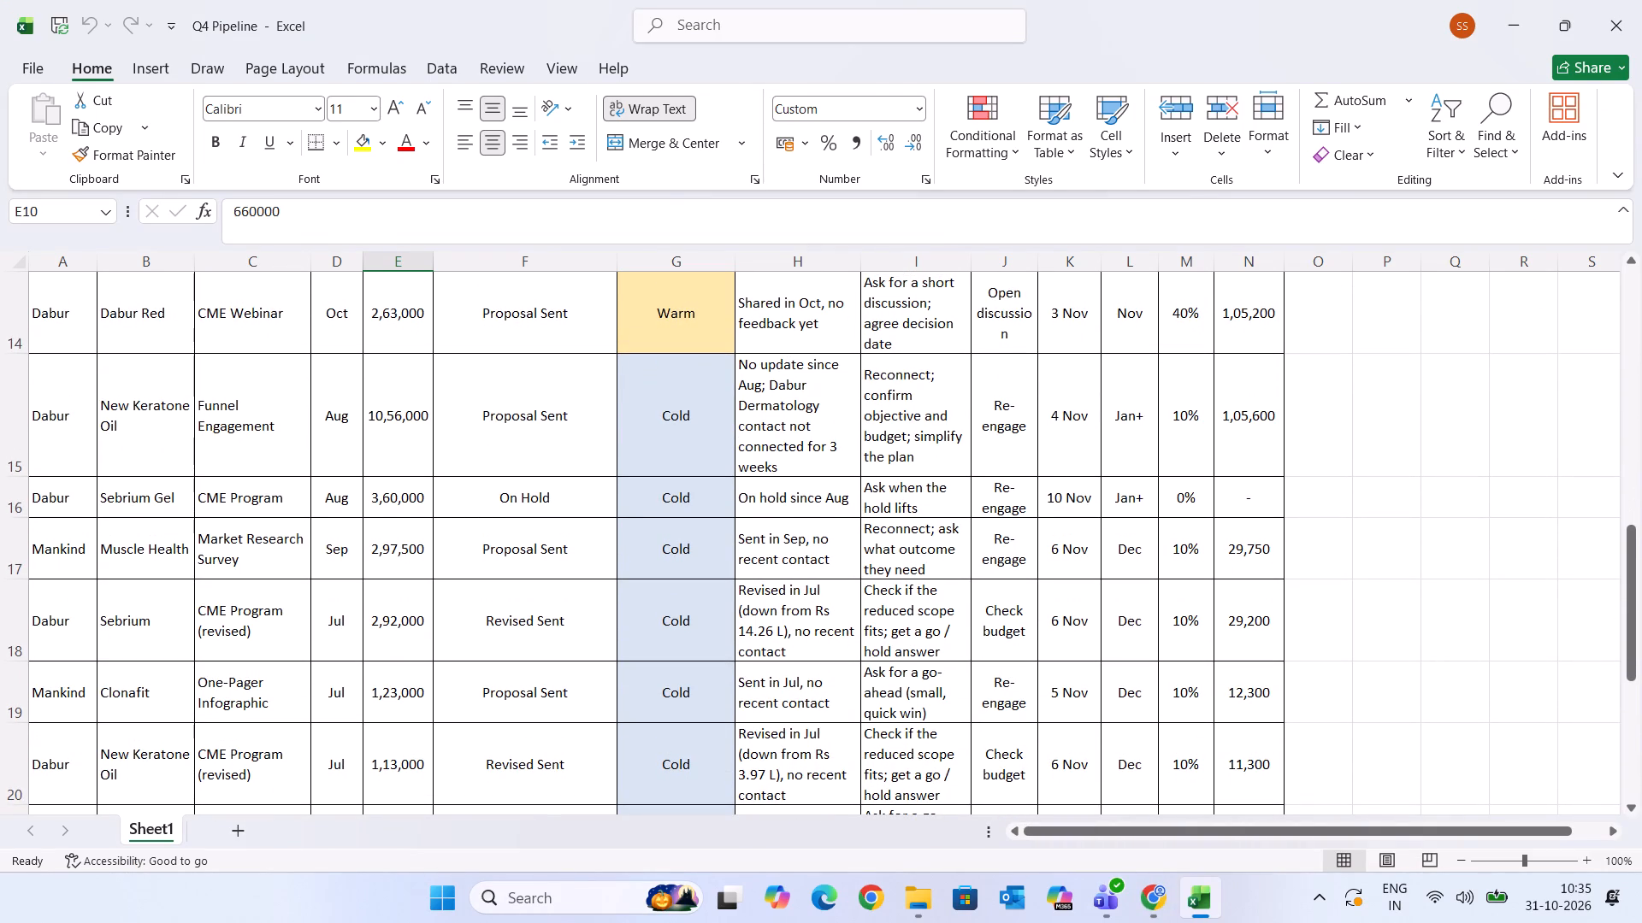
scroll(242, 561, up, 1)
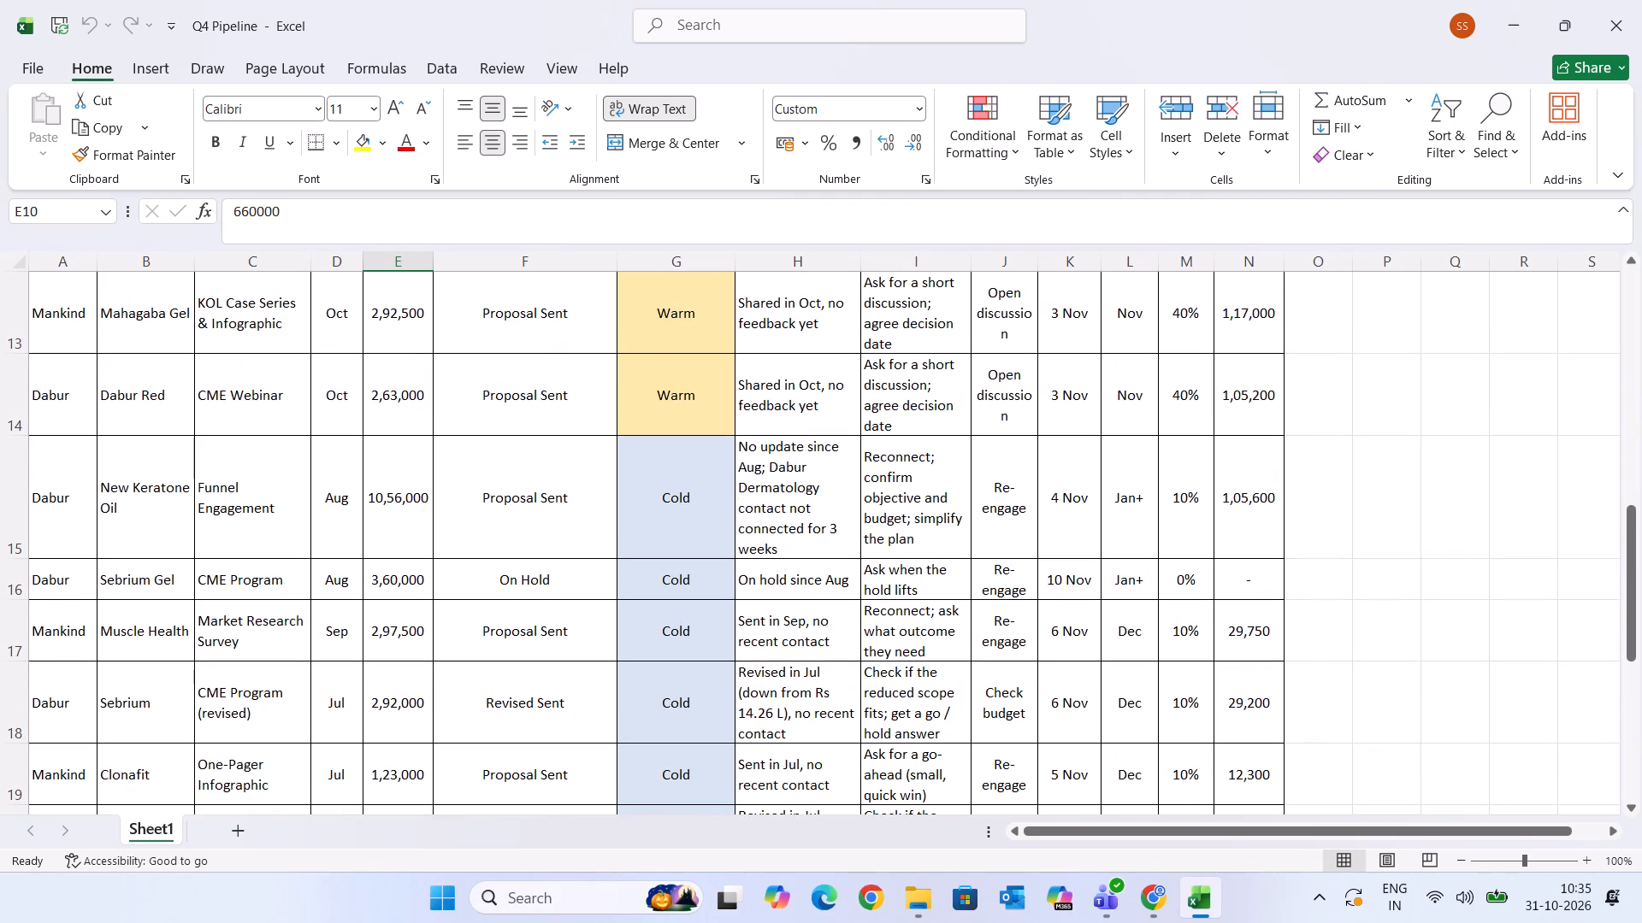
click(429, 397)
click(1155, 896)
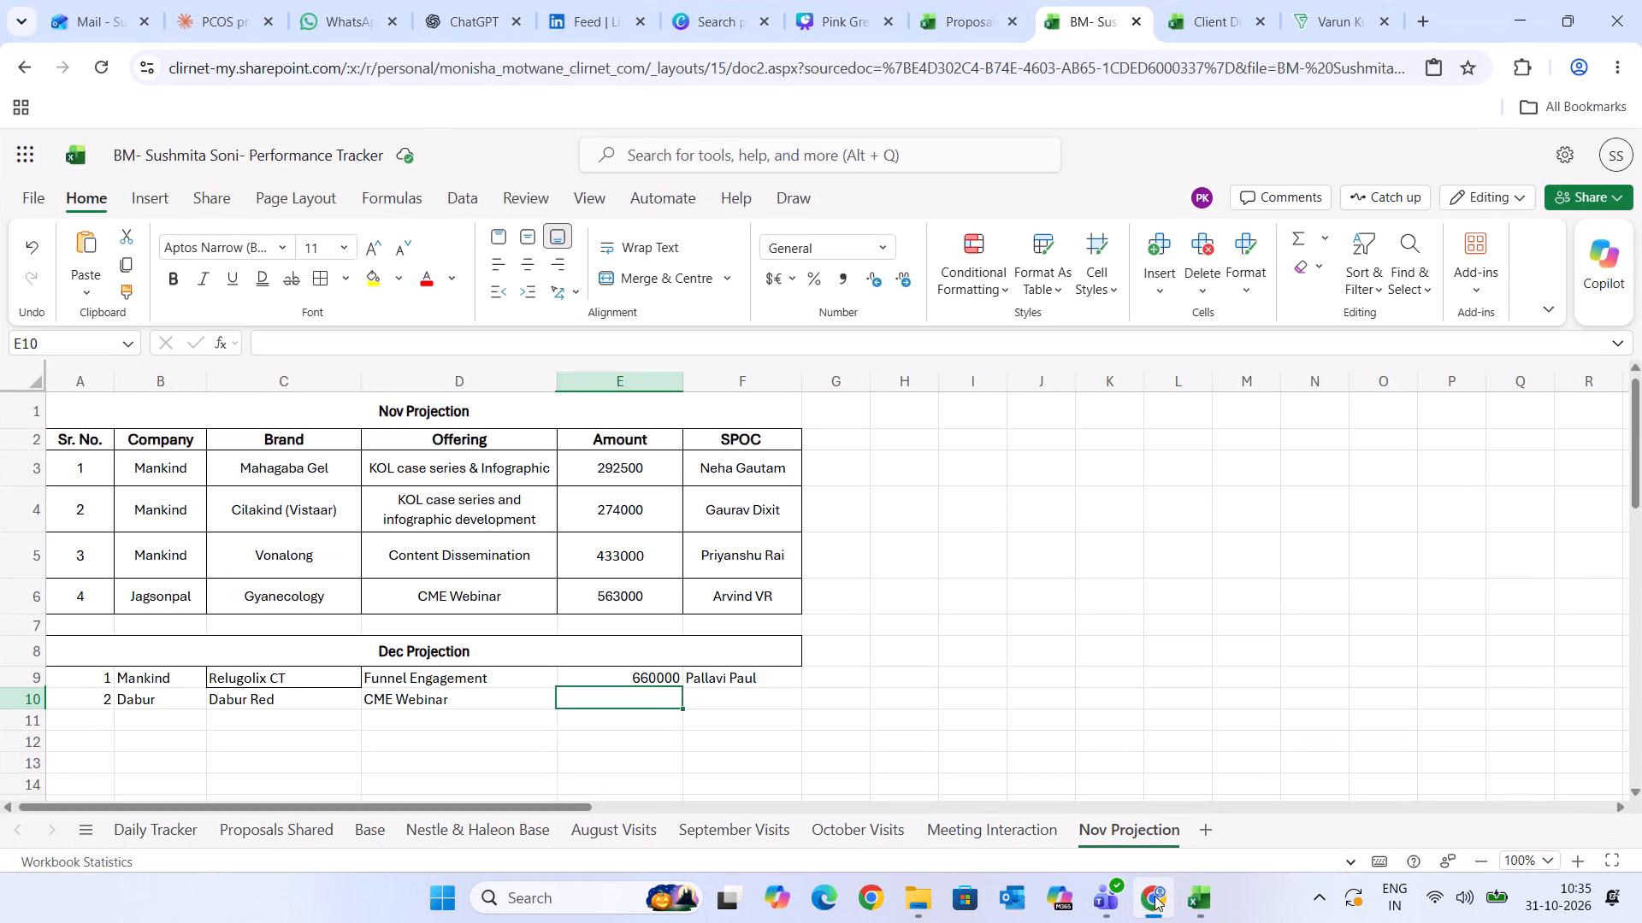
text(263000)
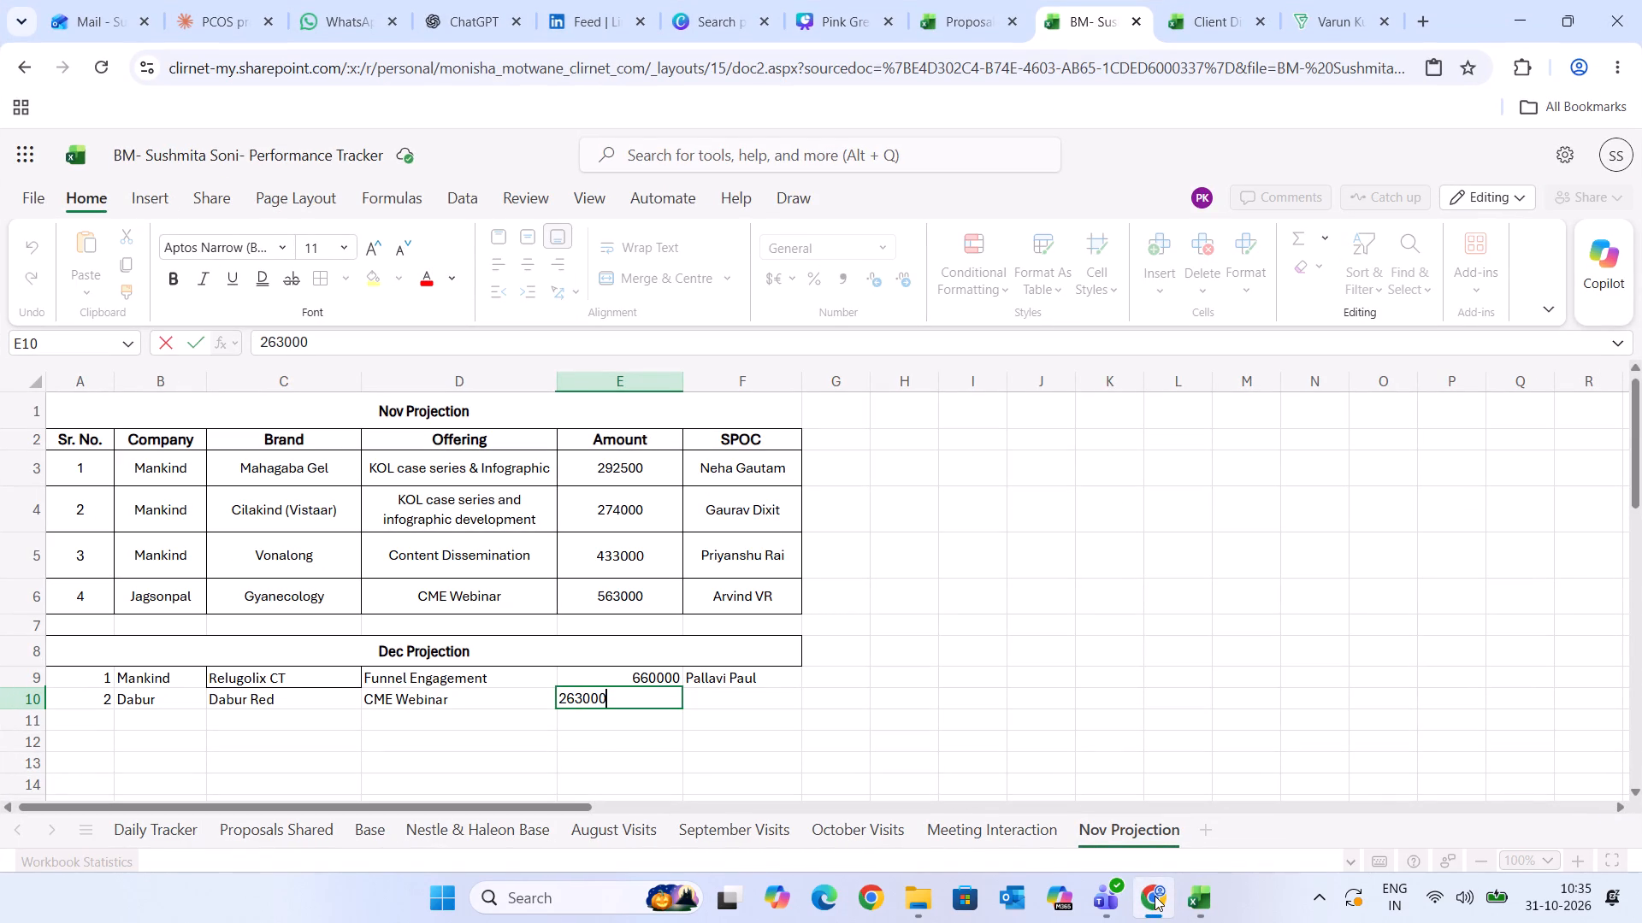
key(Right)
Enter the SPOC's name for Dabur Red in cell F10, replacing the autocompleted suggestion.
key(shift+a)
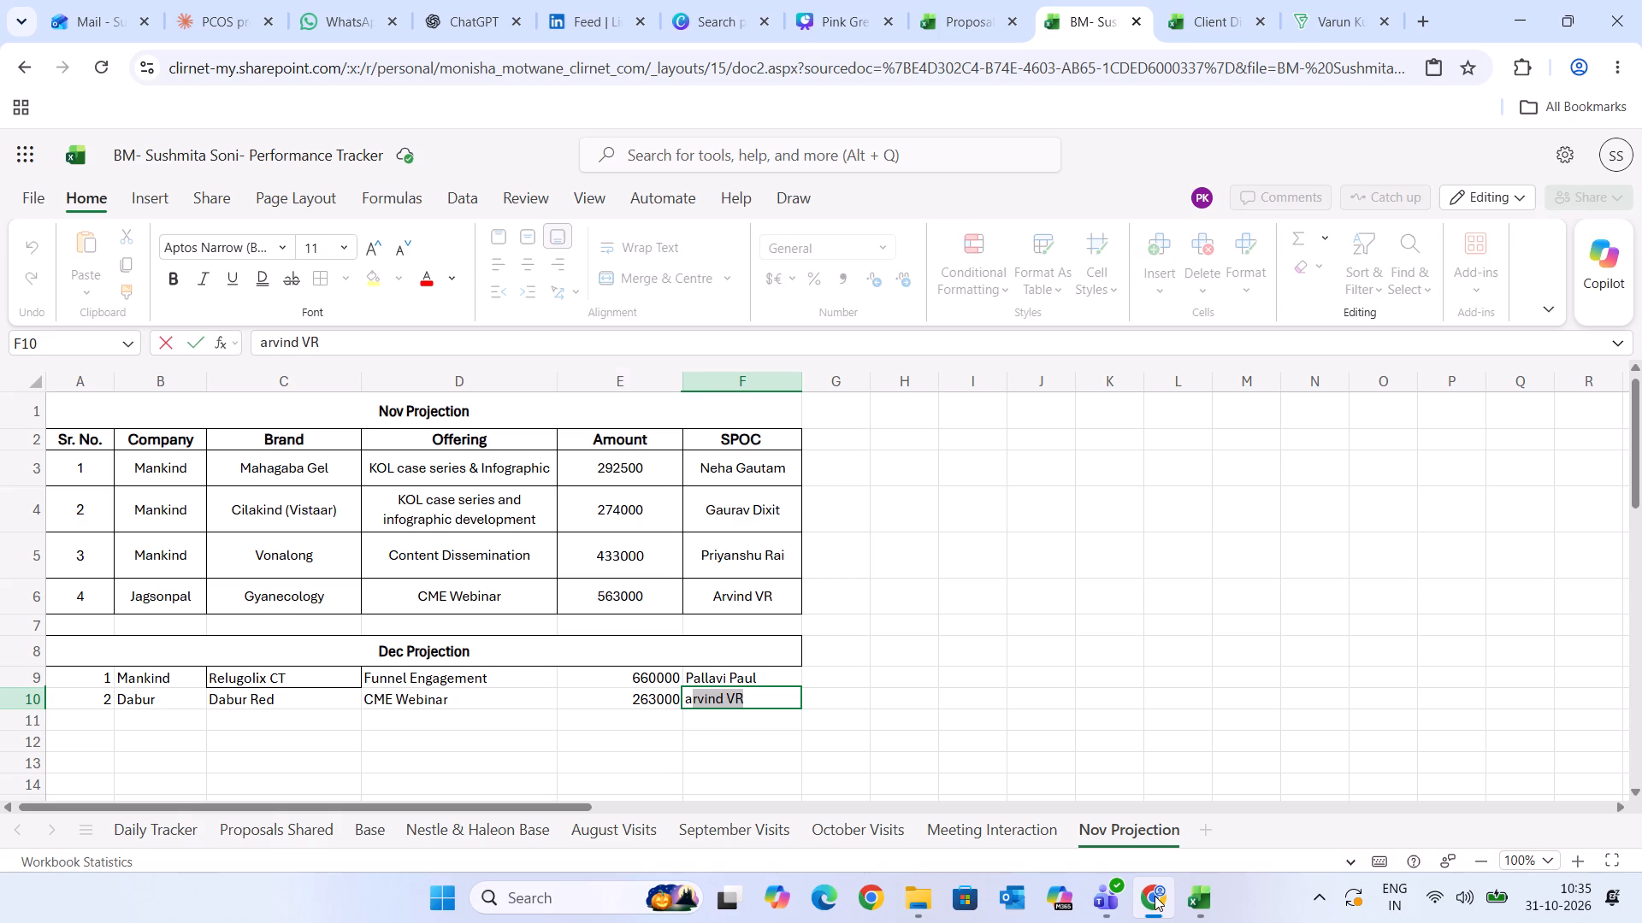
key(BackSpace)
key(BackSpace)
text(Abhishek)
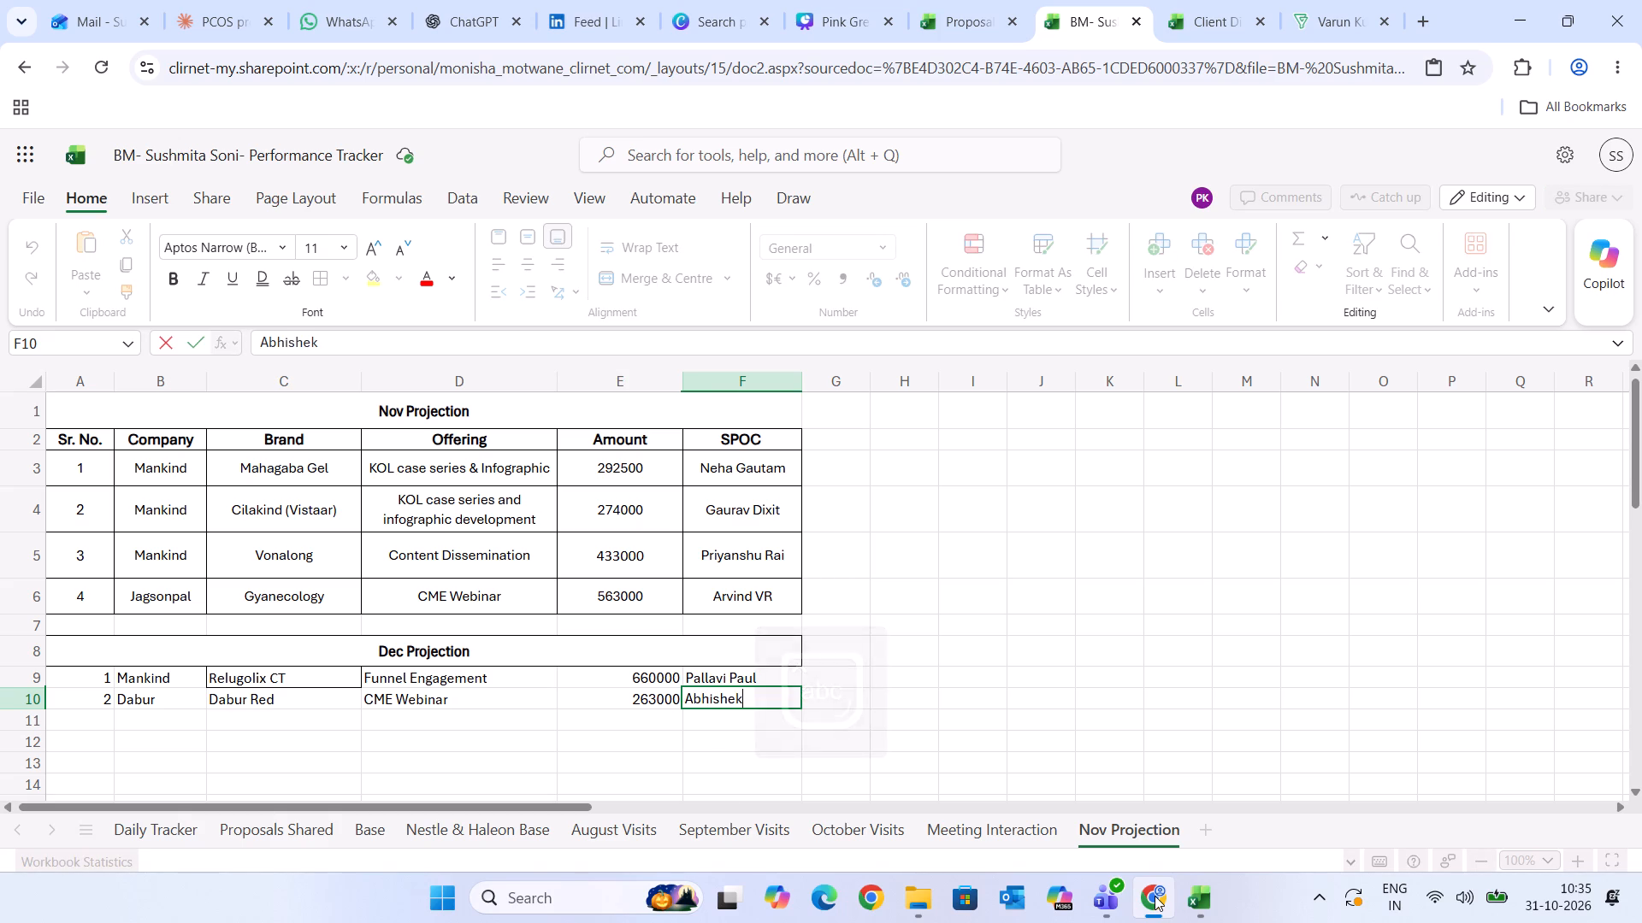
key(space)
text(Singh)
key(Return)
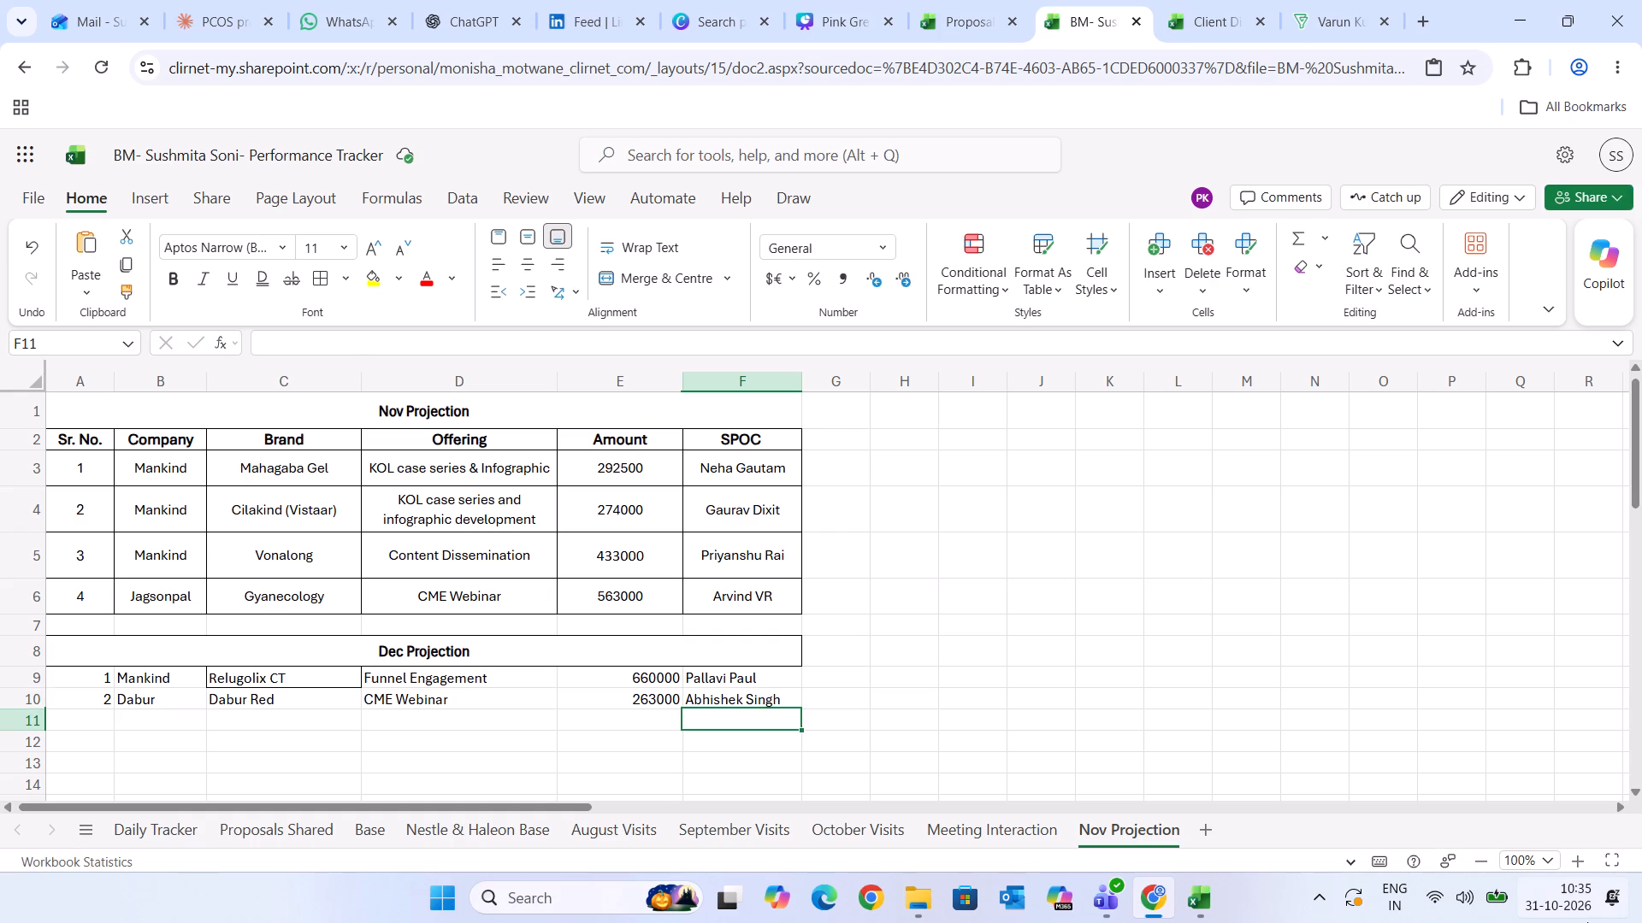
Review the brand rows in the Q4 Pipeline workbook for the third Dec Projection entry.
click(1159, 915)
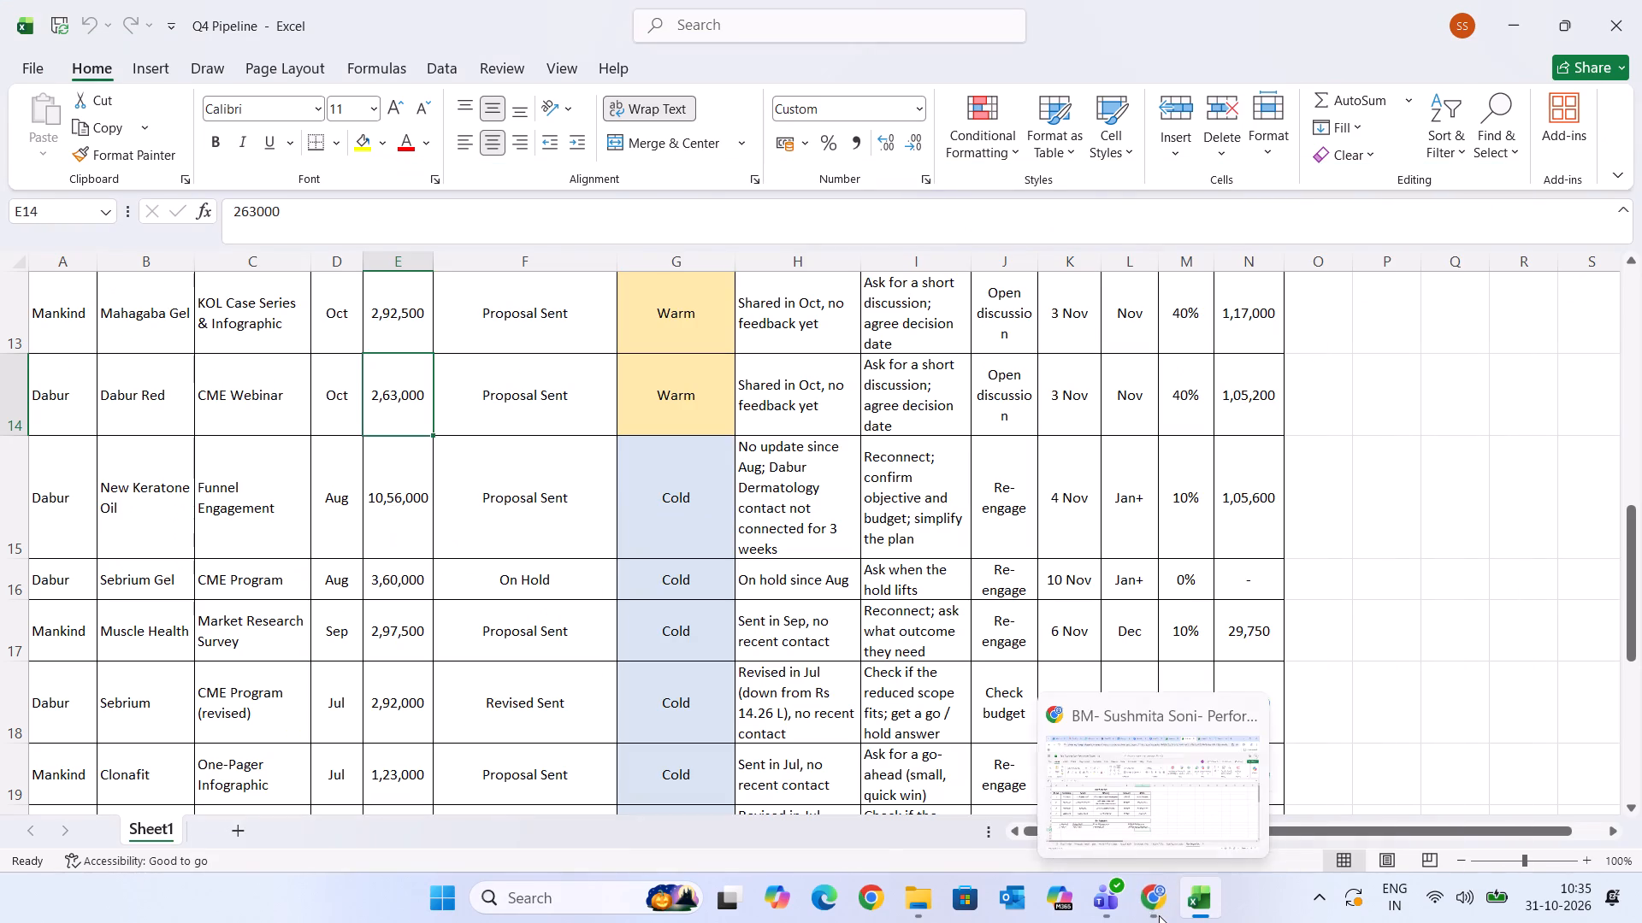
scroll(587, 608, down, 4)
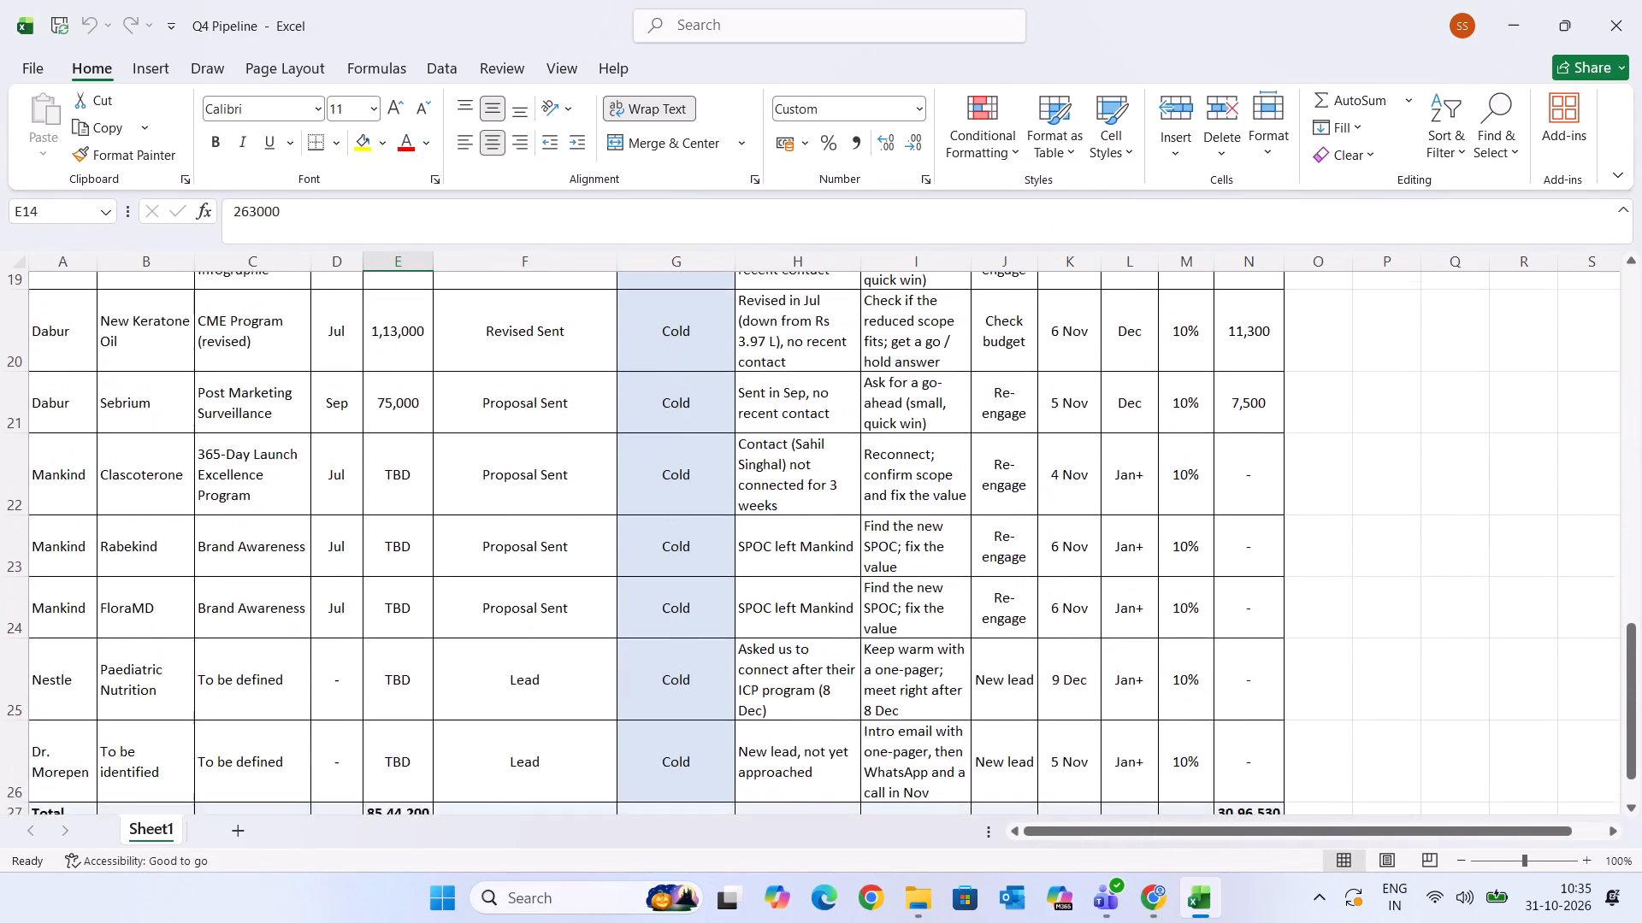
scroll(587, 608, up, 4)
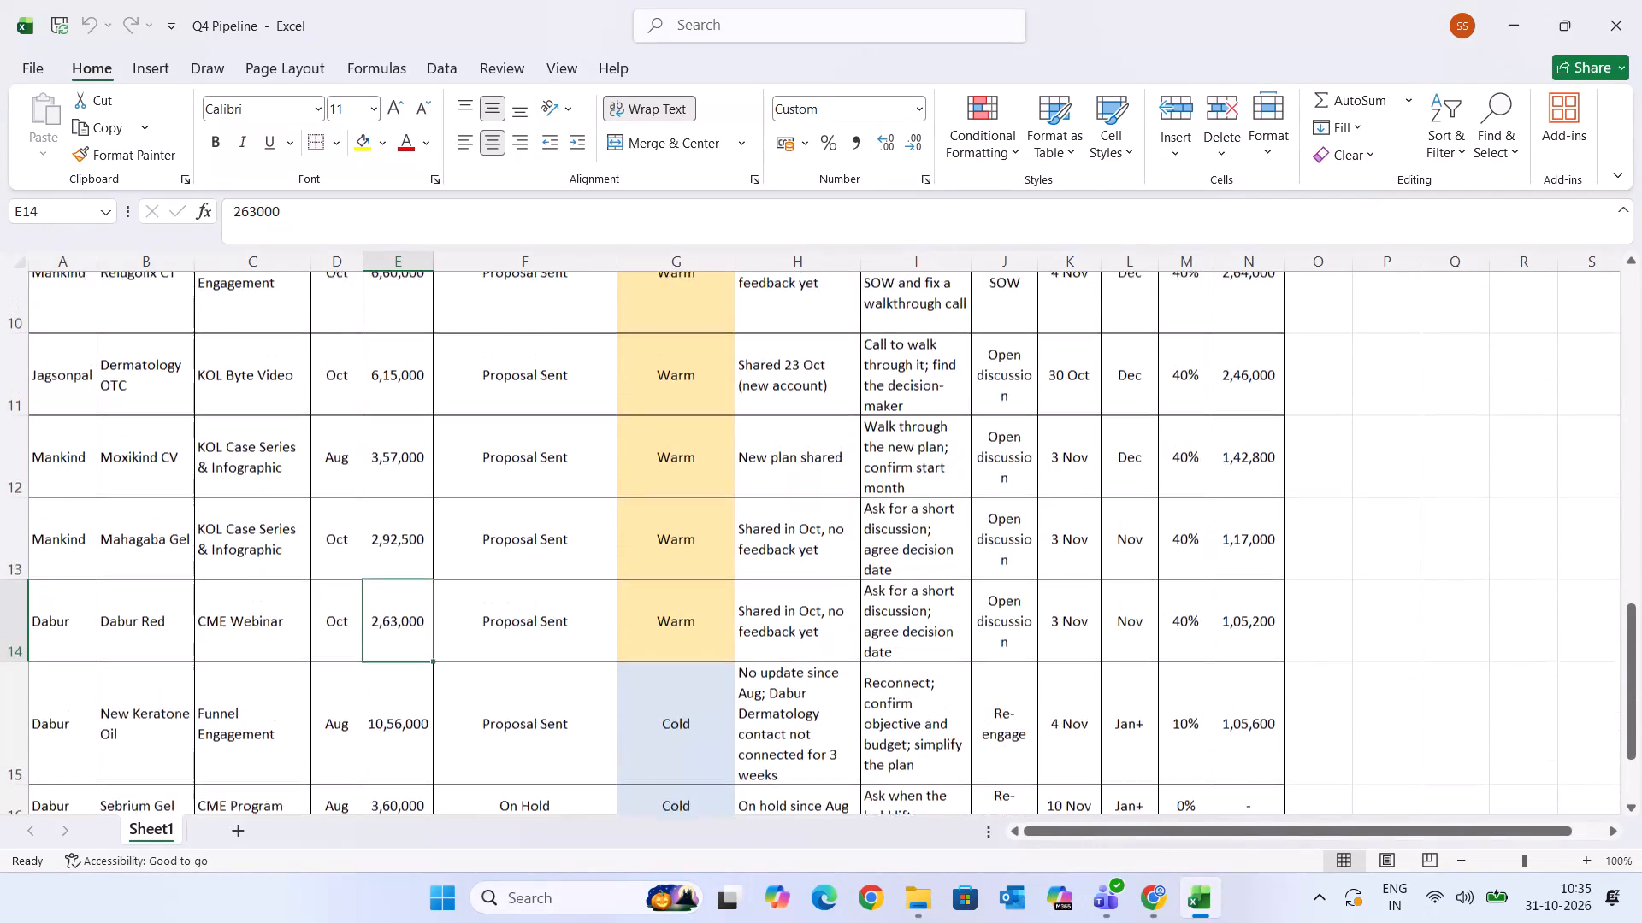
scroll(587, 608, up, 4)
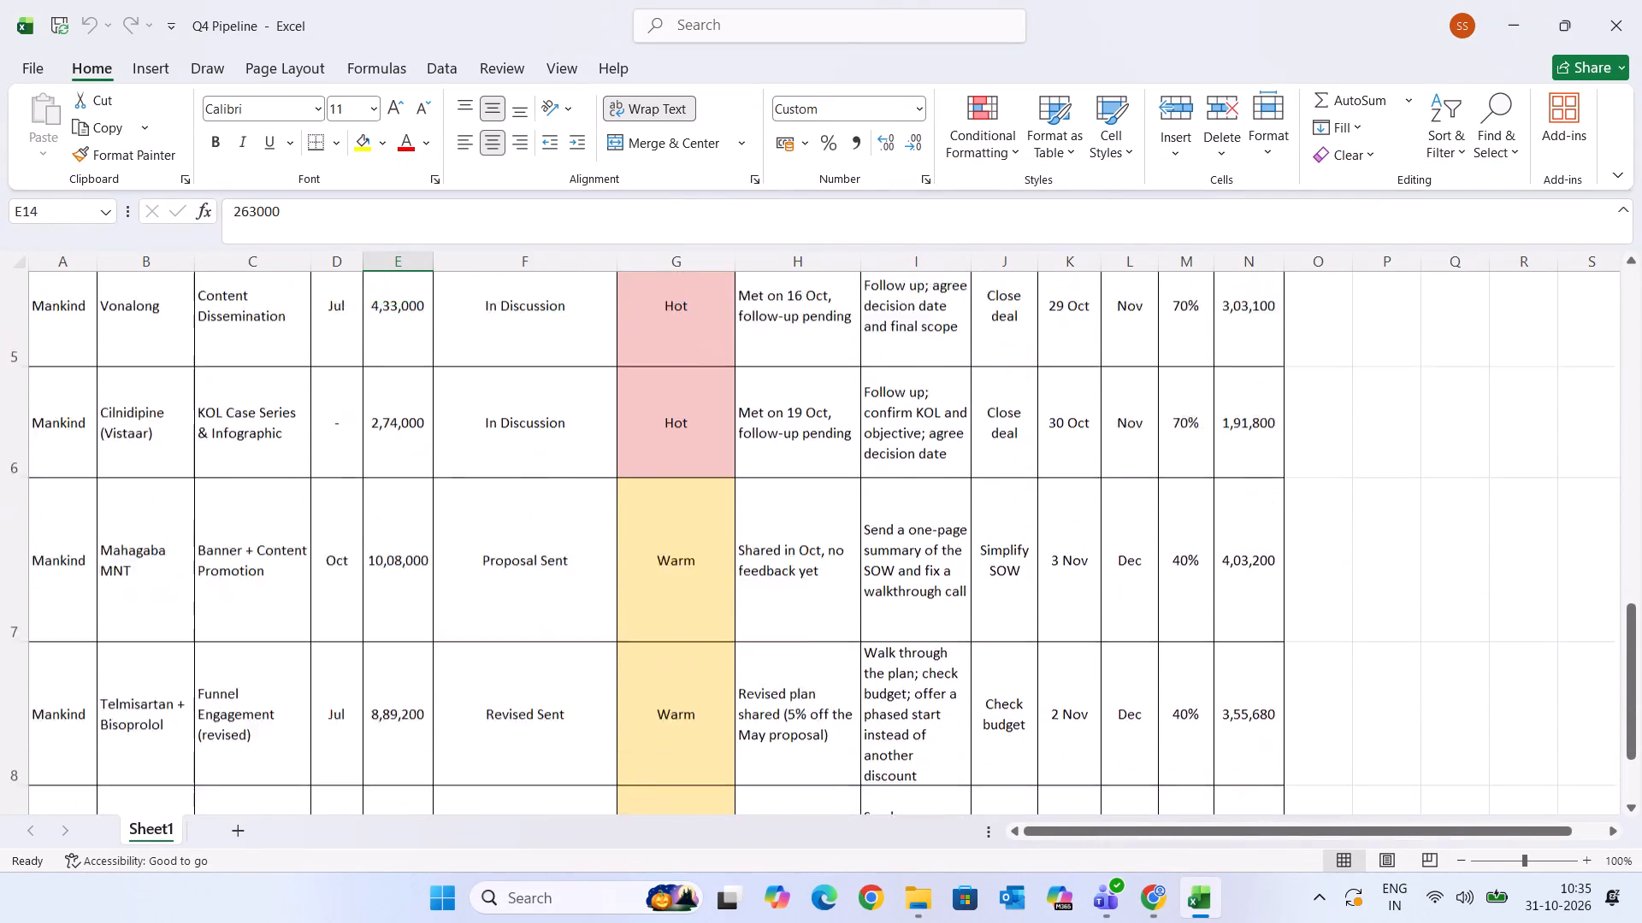
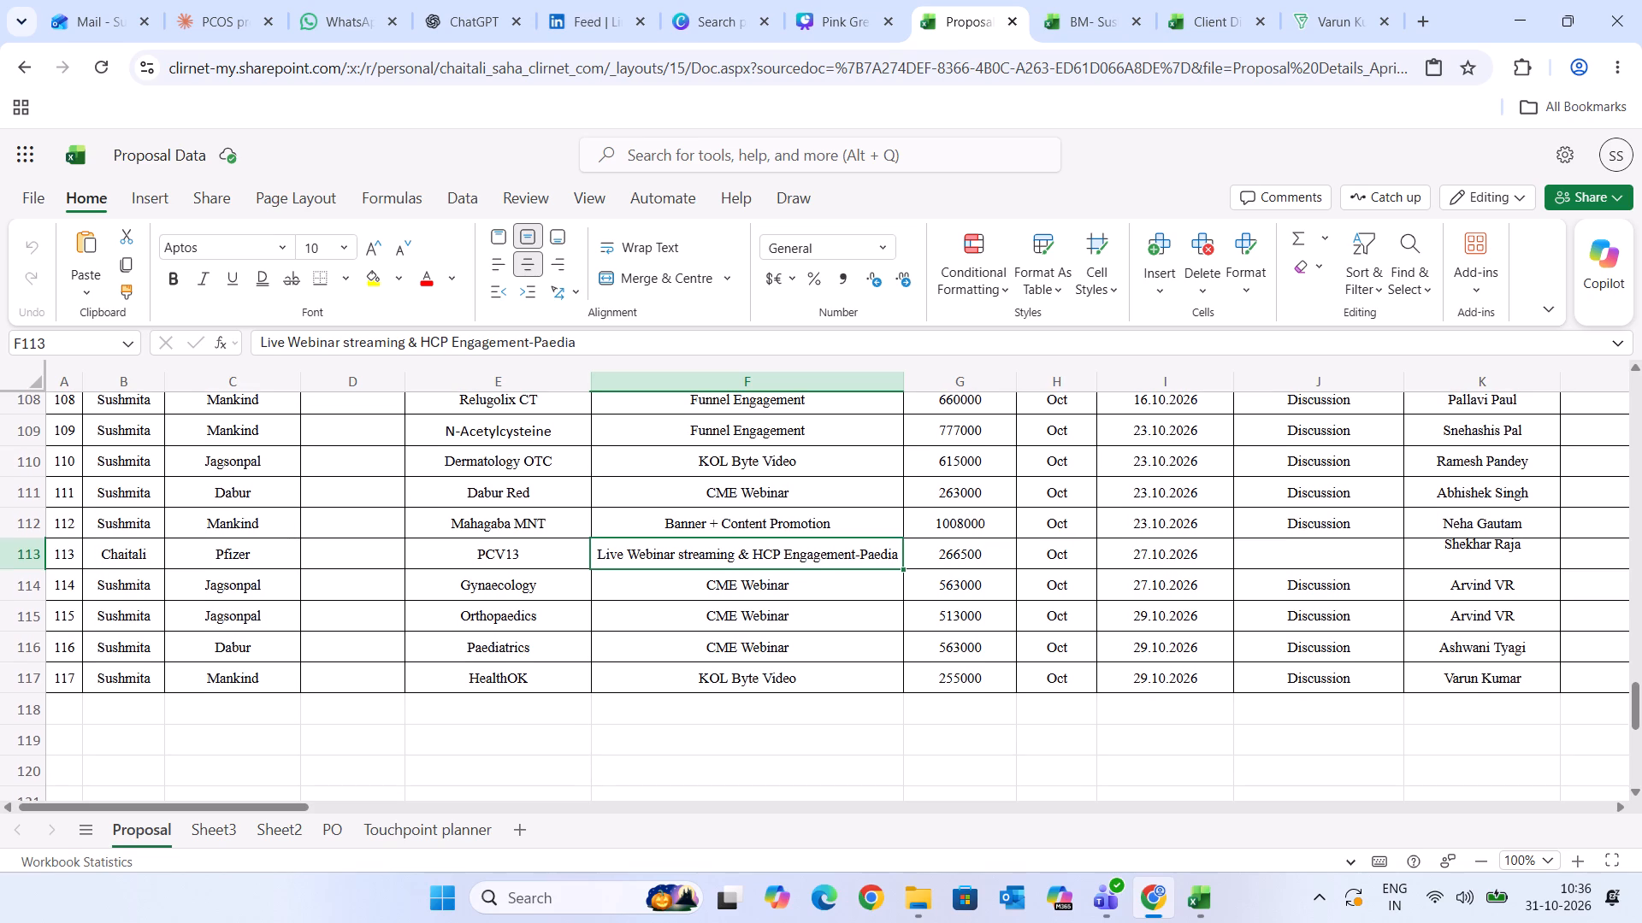
Back in the Performance Tracker, add all borders to the two Dec Projection entry rows, A9 to F10.
scroll(1358, 639, up, 1)
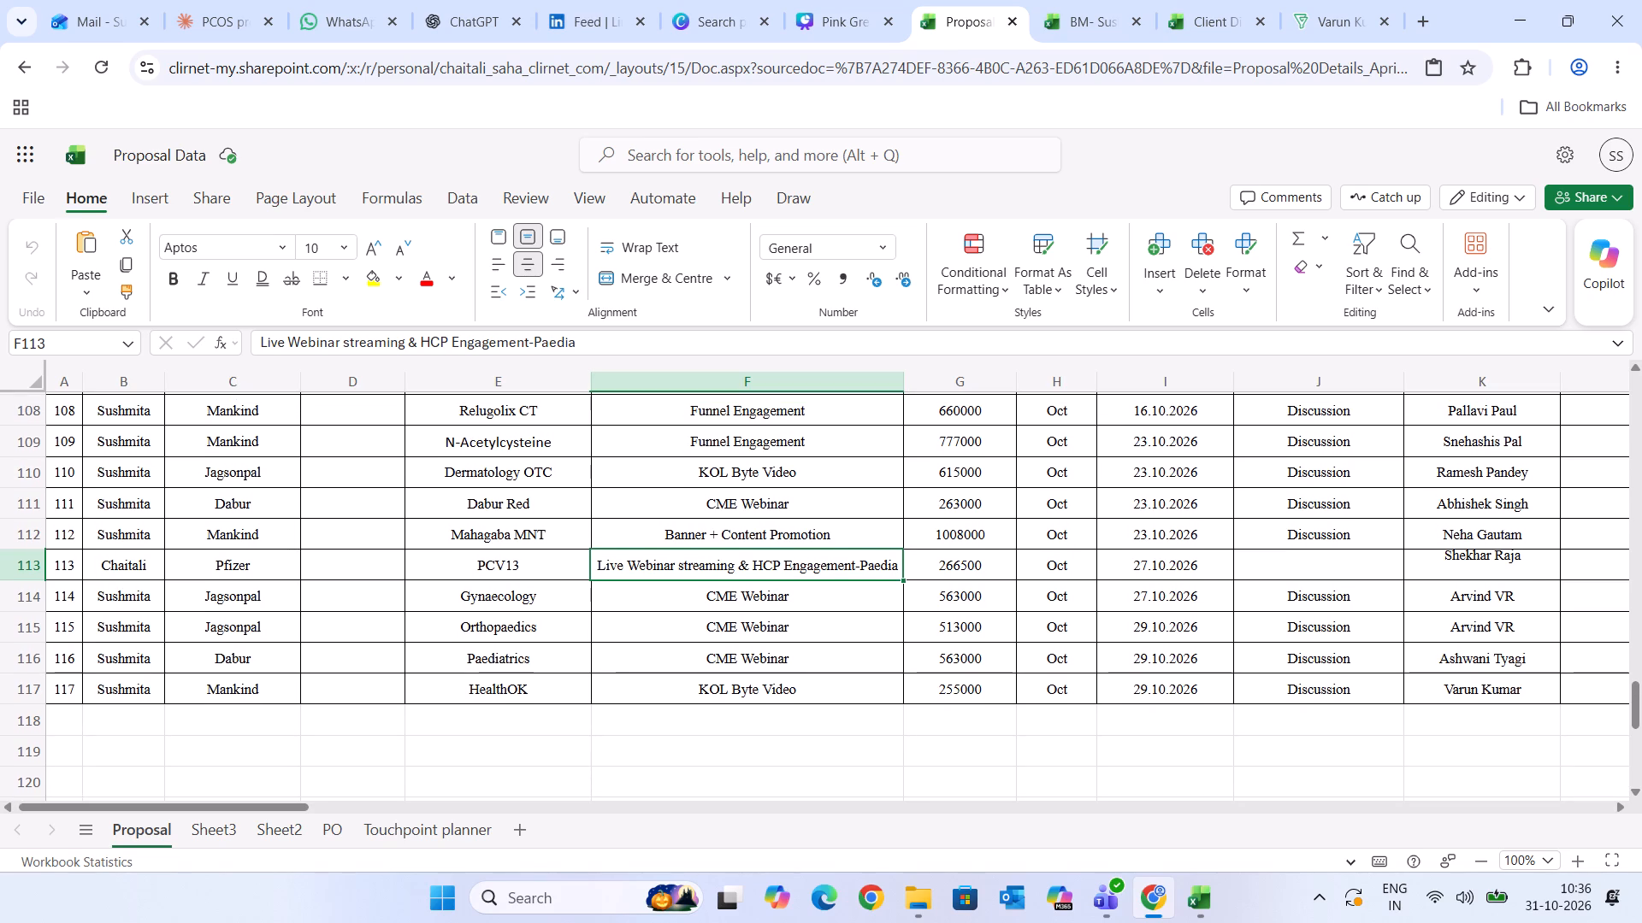
click(1460, 448)
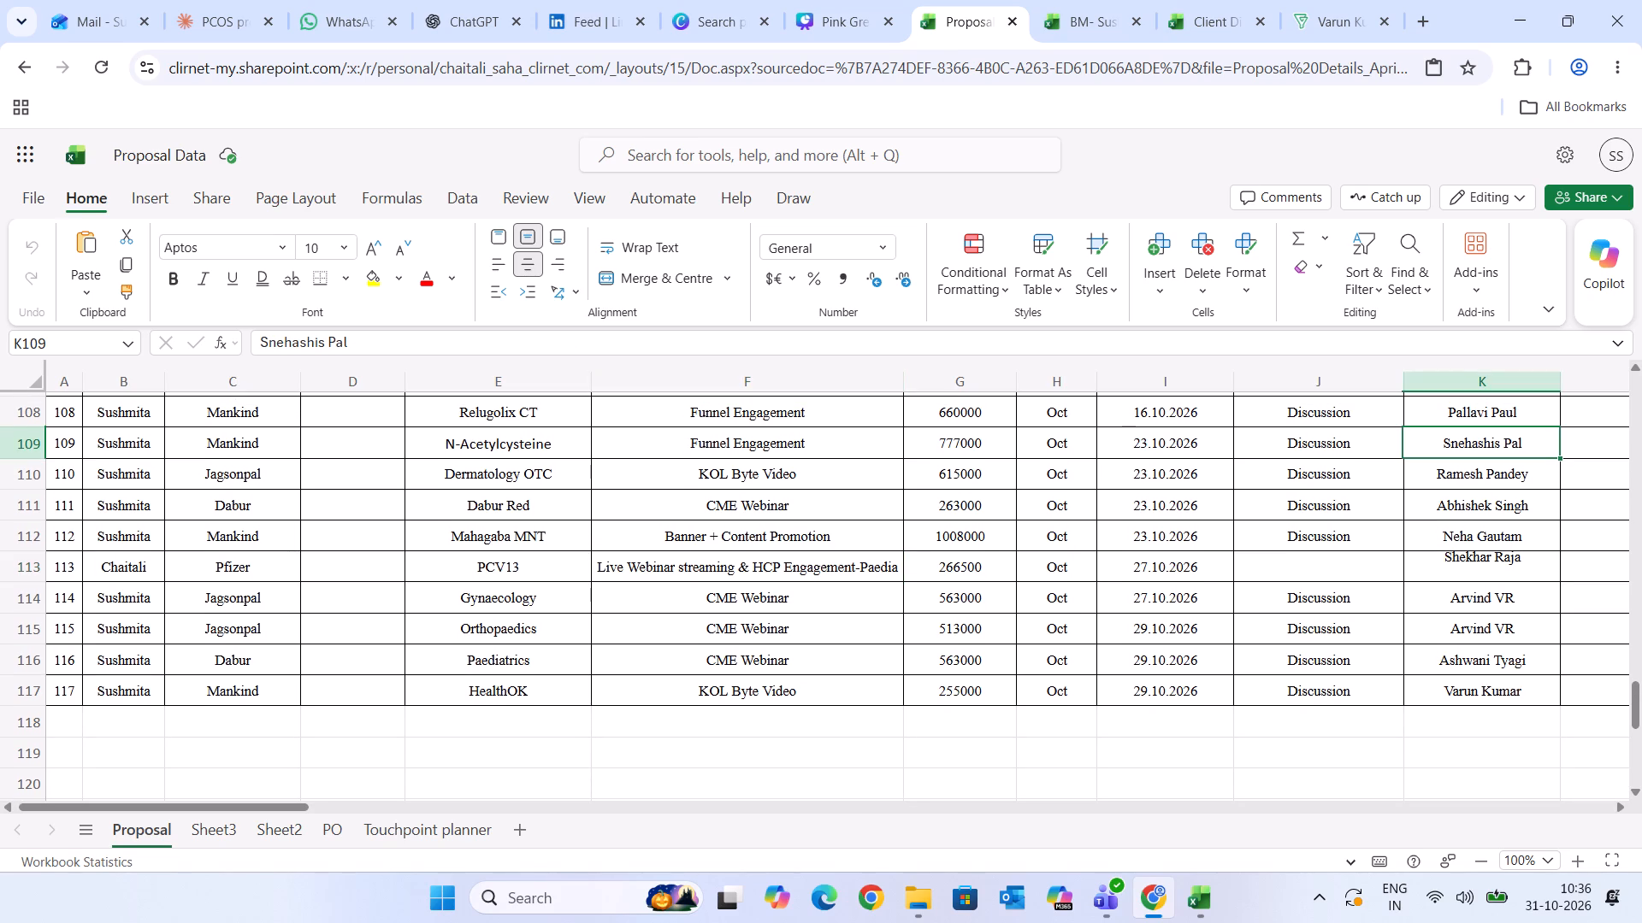
click(1109, 0)
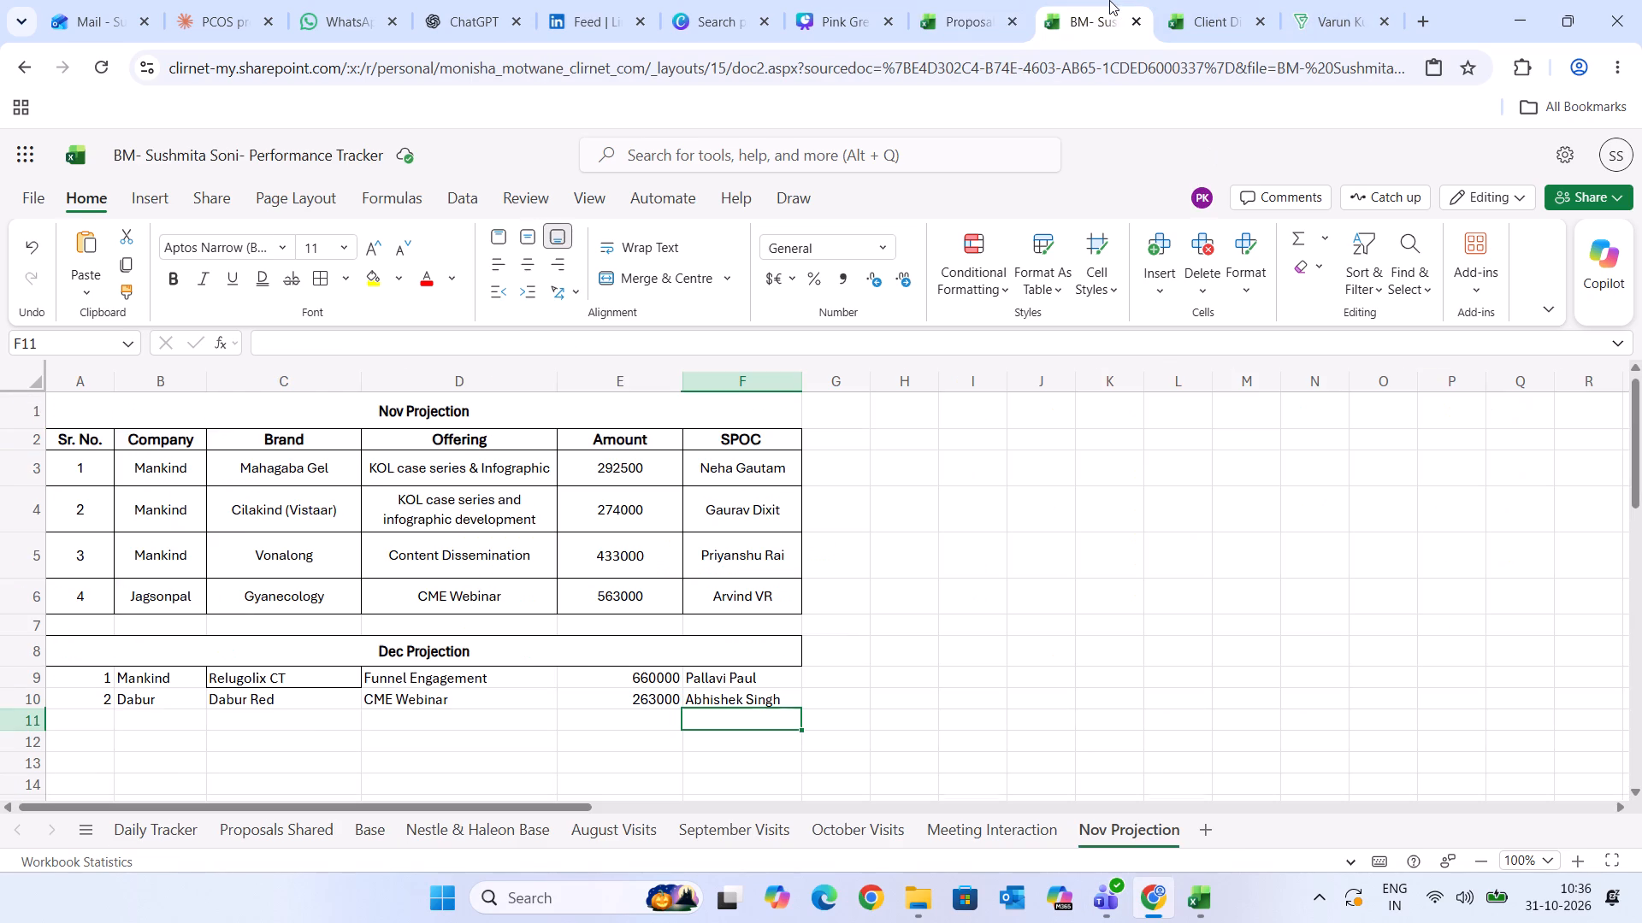
click(764, 663)
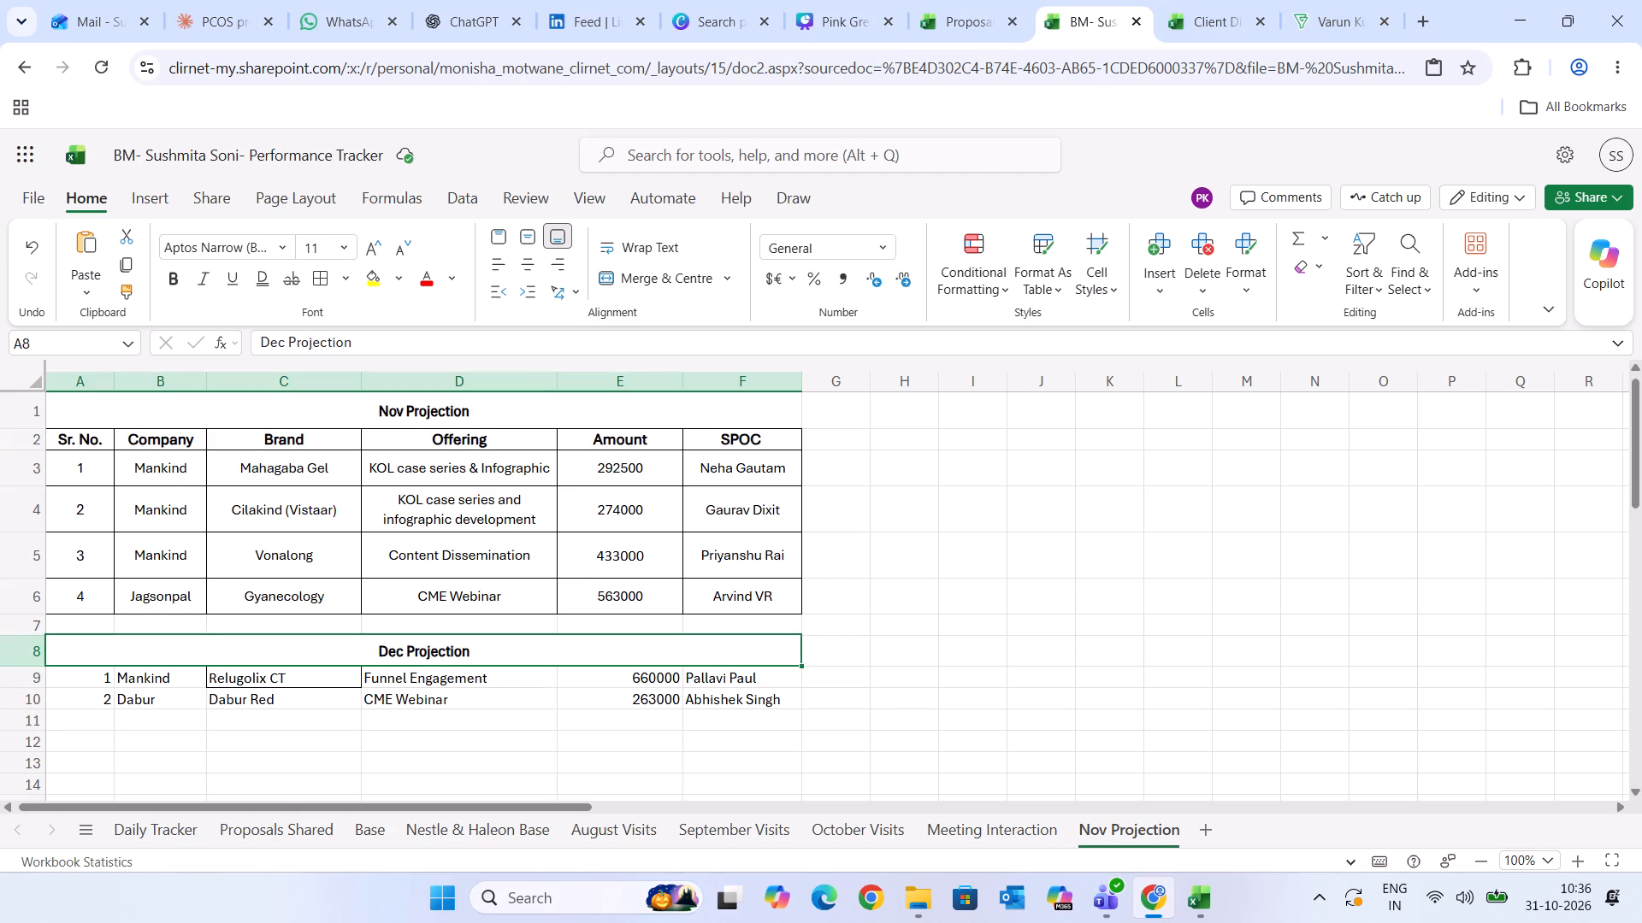
drag(756, 676, 754, 692)
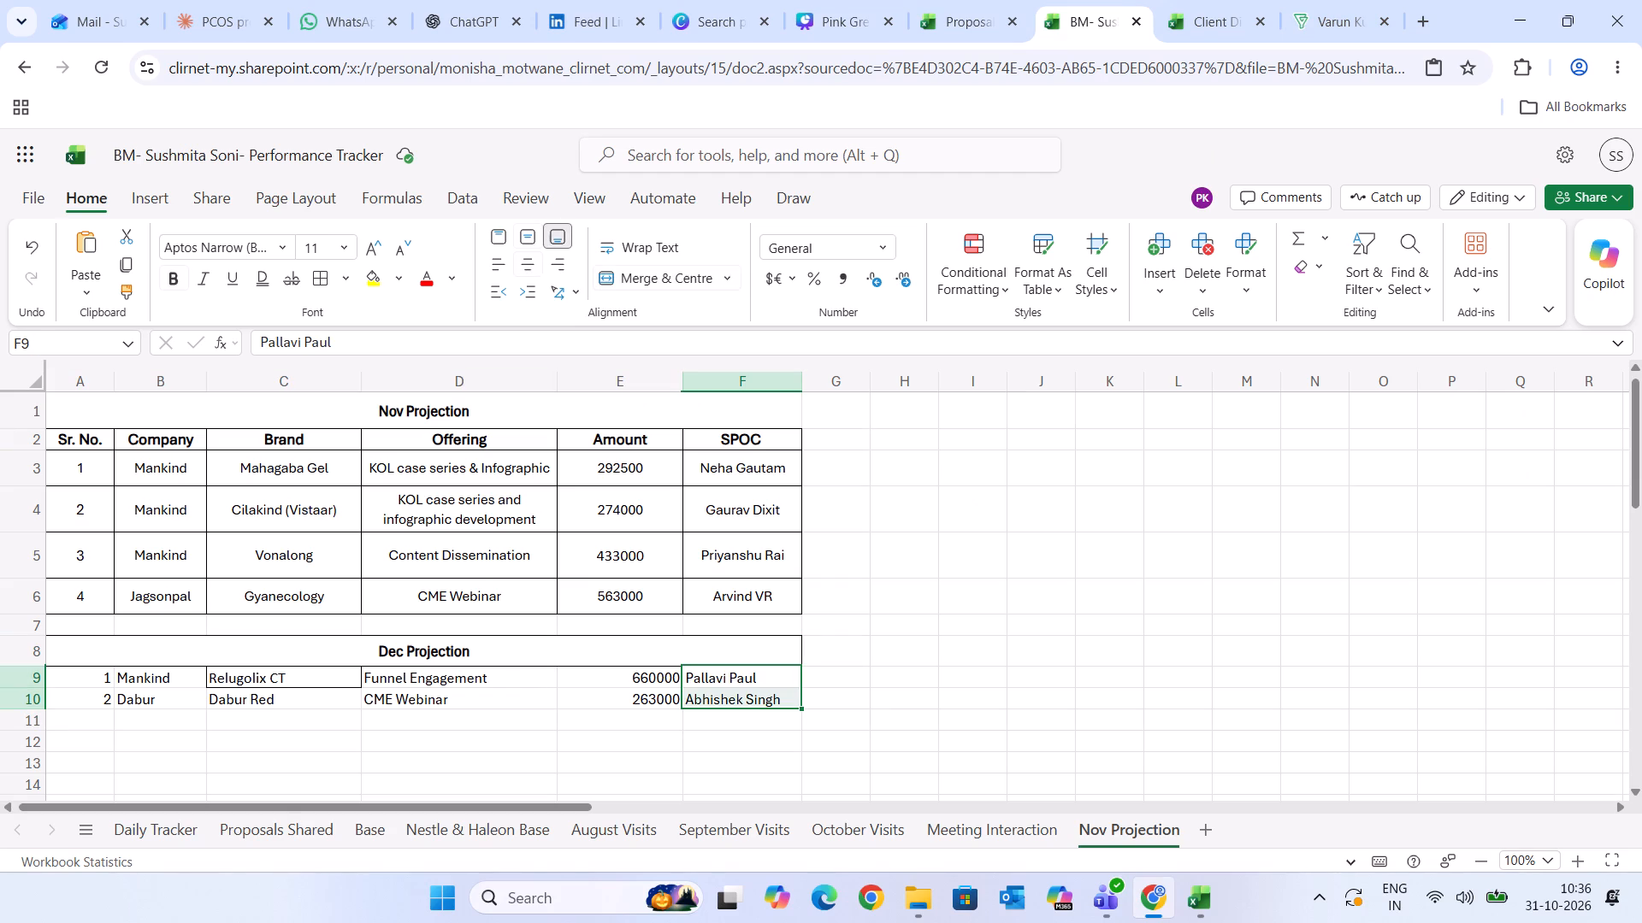
key(ctrl+shift+Left)
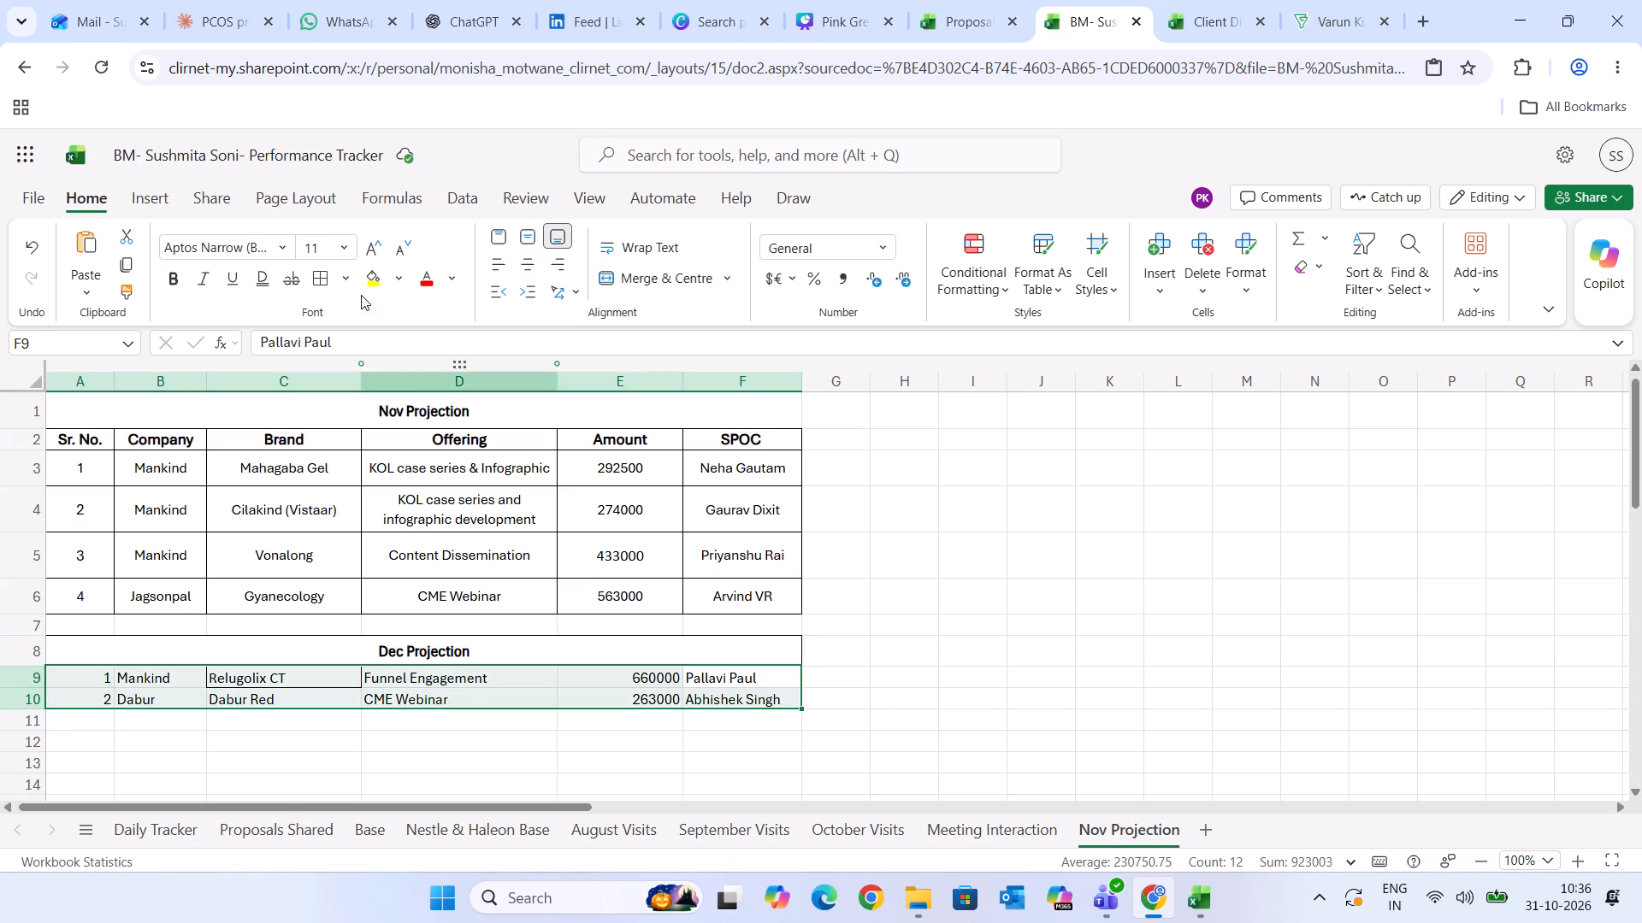
click(320, 268)
click(591, 710)
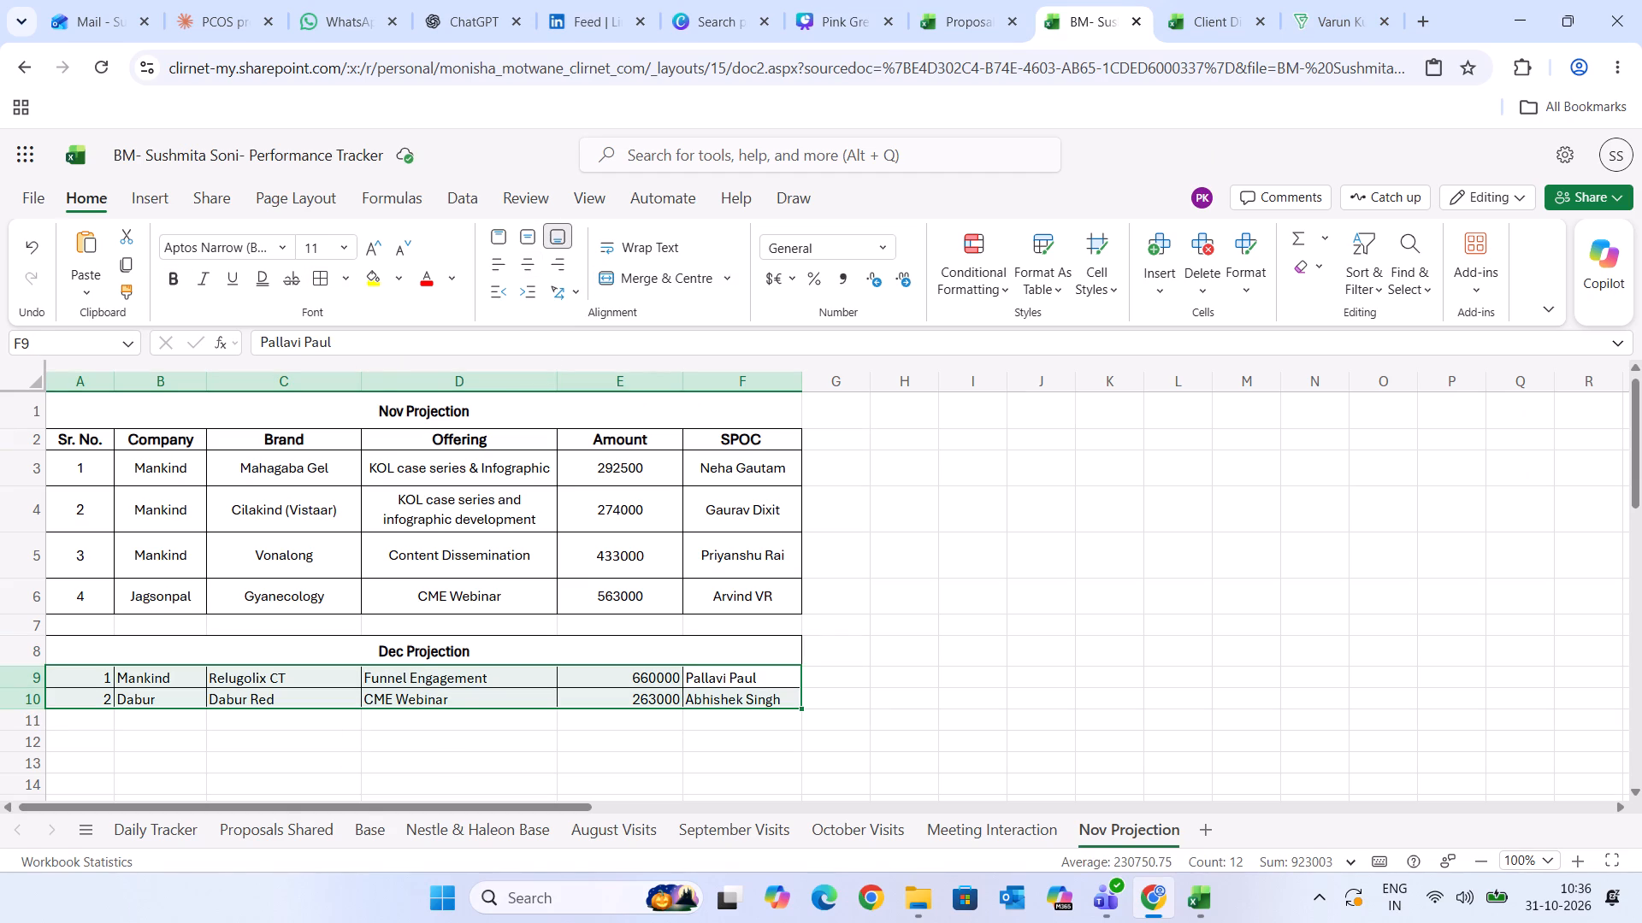
click(658, 759)
Check the sums of the Dec Projection amounts and of the Nov and Dec amounts together.
drag(630, 678, 629, 691)
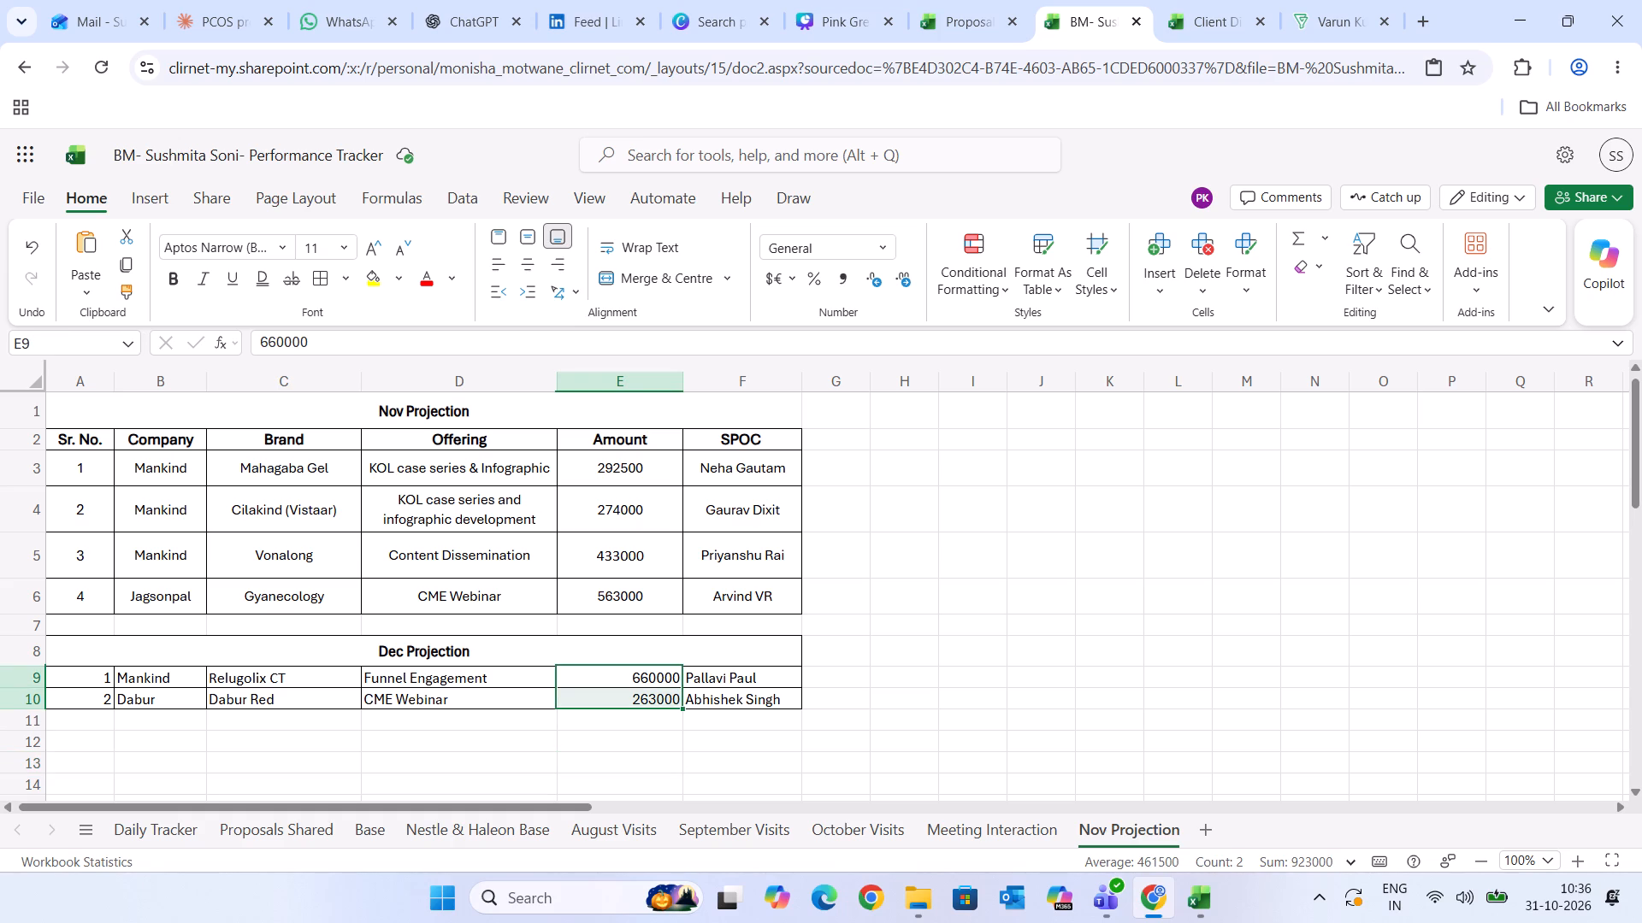
drag(634, 457, 623, 689)
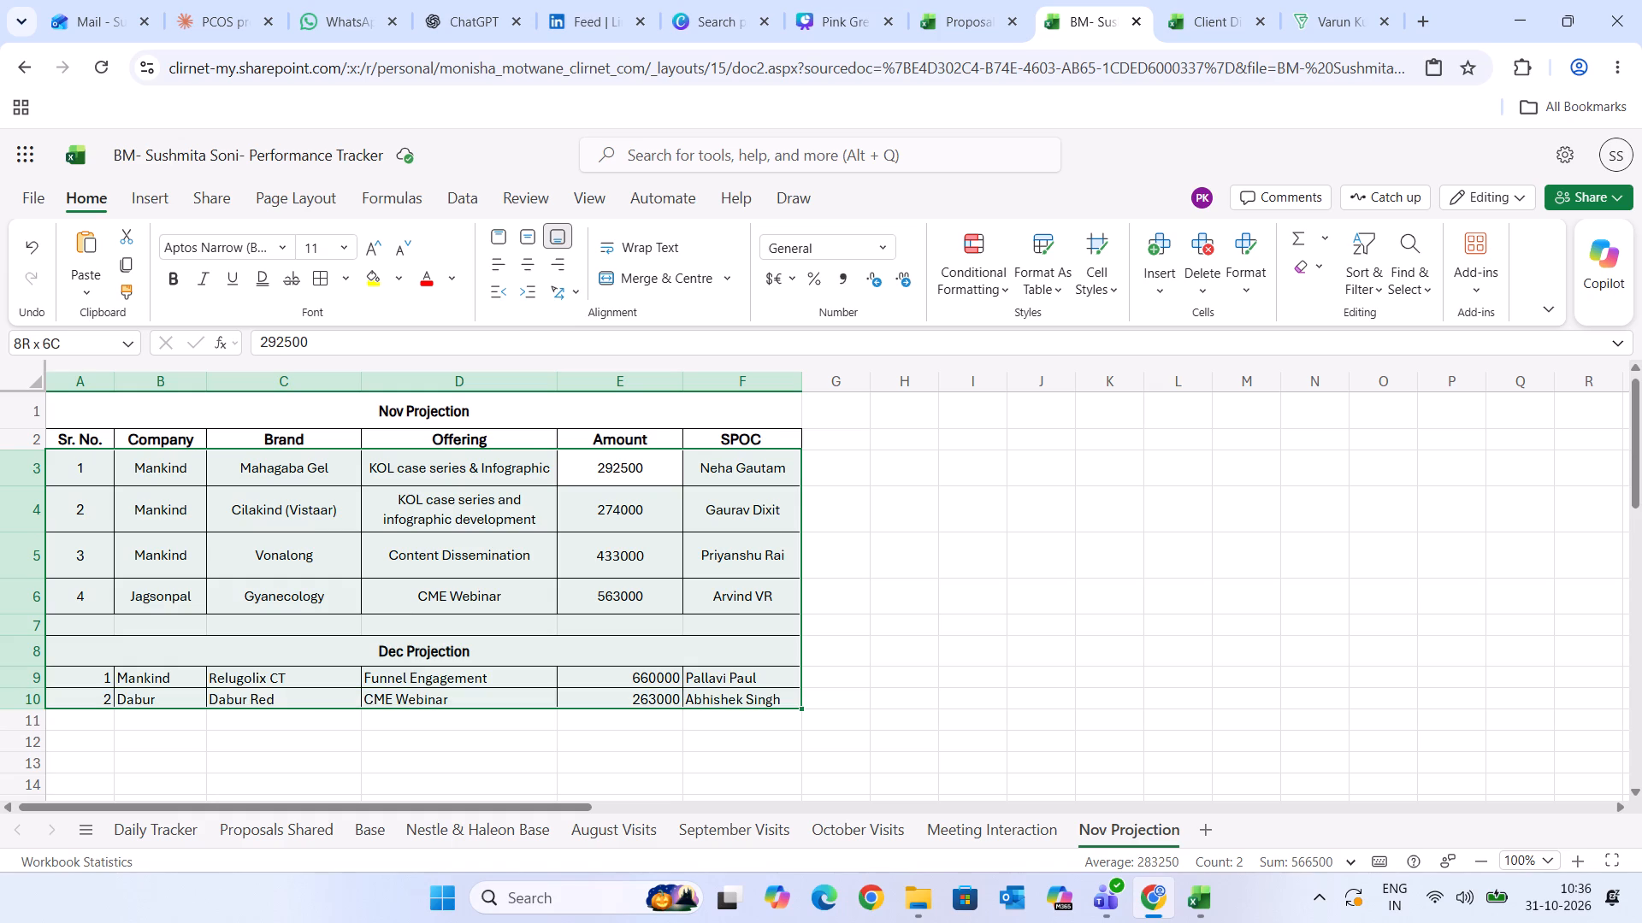
drag(623, 689, 602, 679)
click(602, 679)
drag(604, 478, 600, 520)
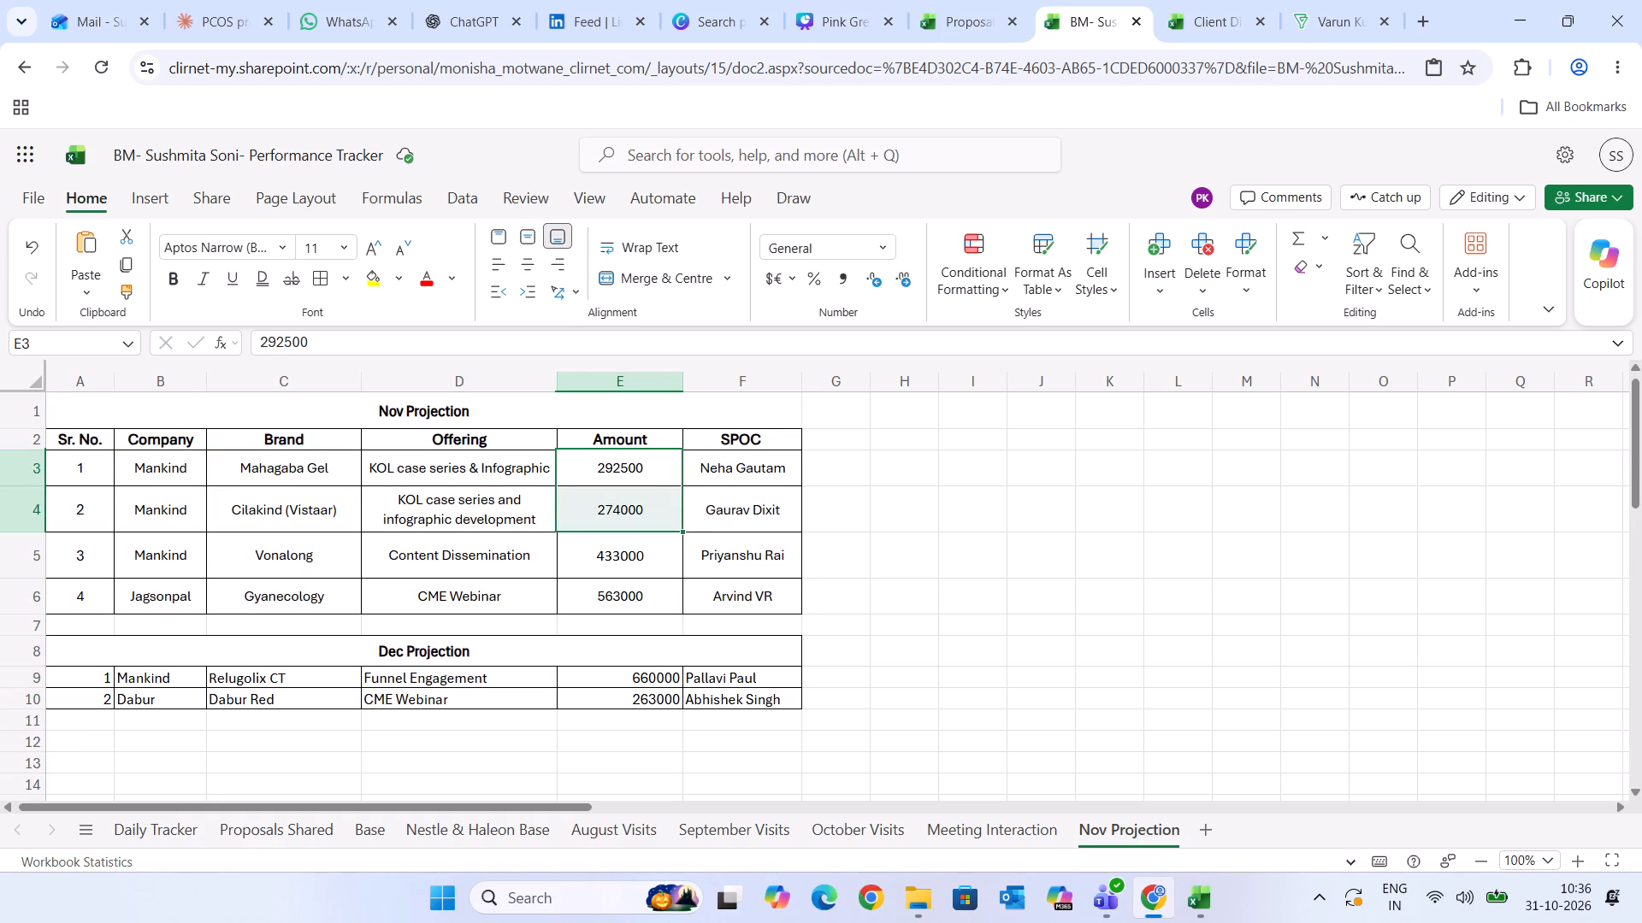
drag(600, 520, 617, 696)
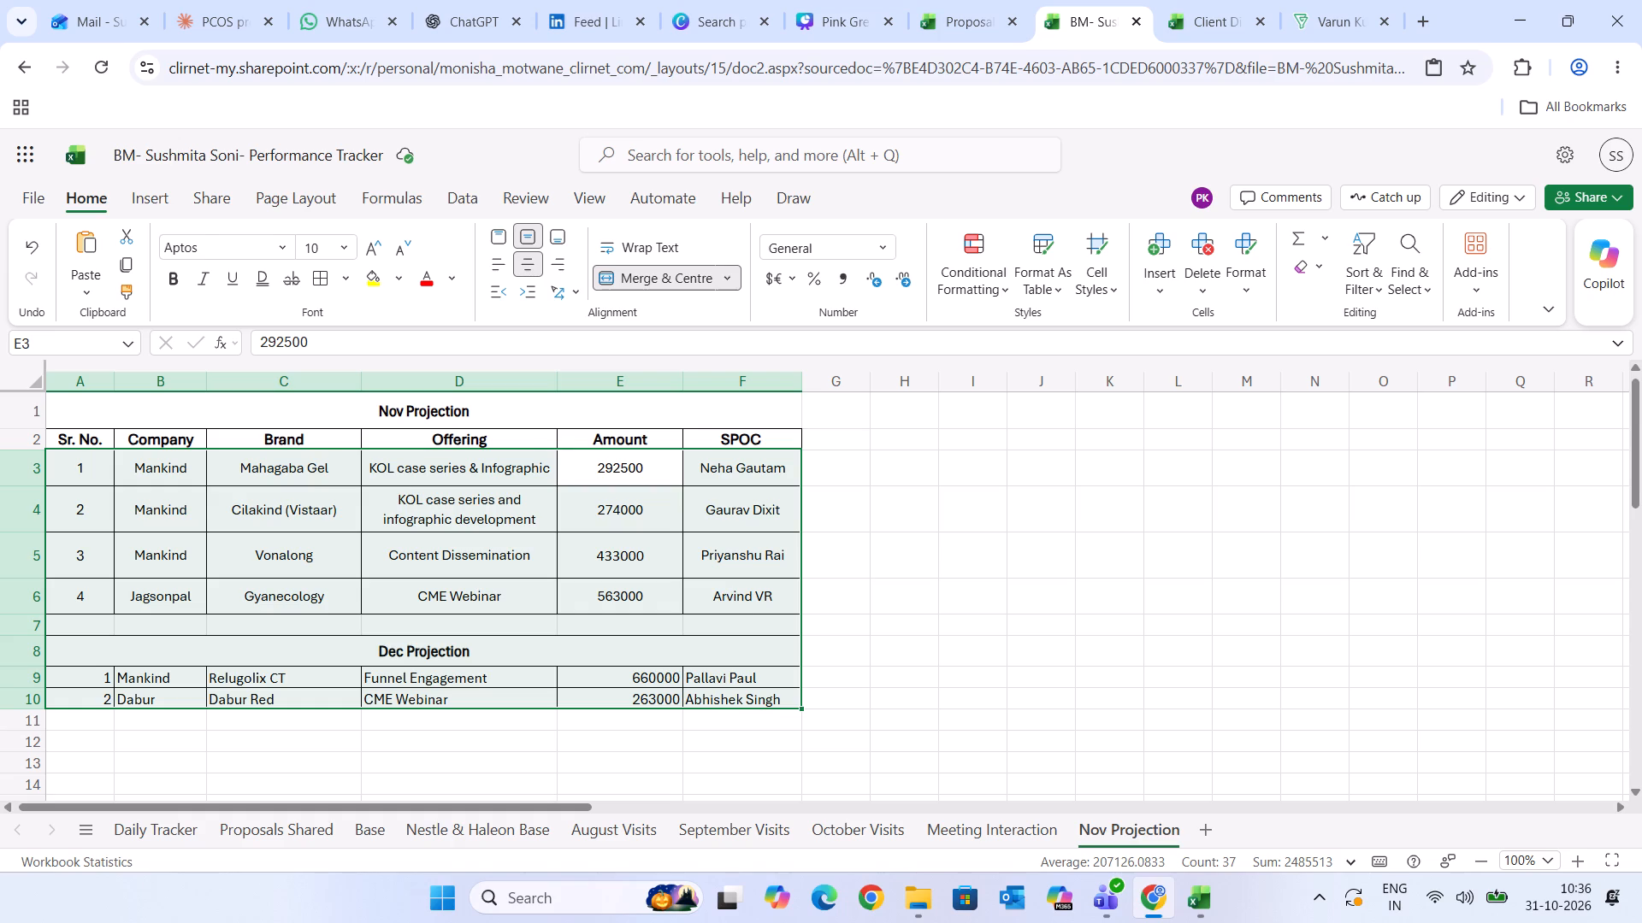
click(625, 727)
click(628, 679)
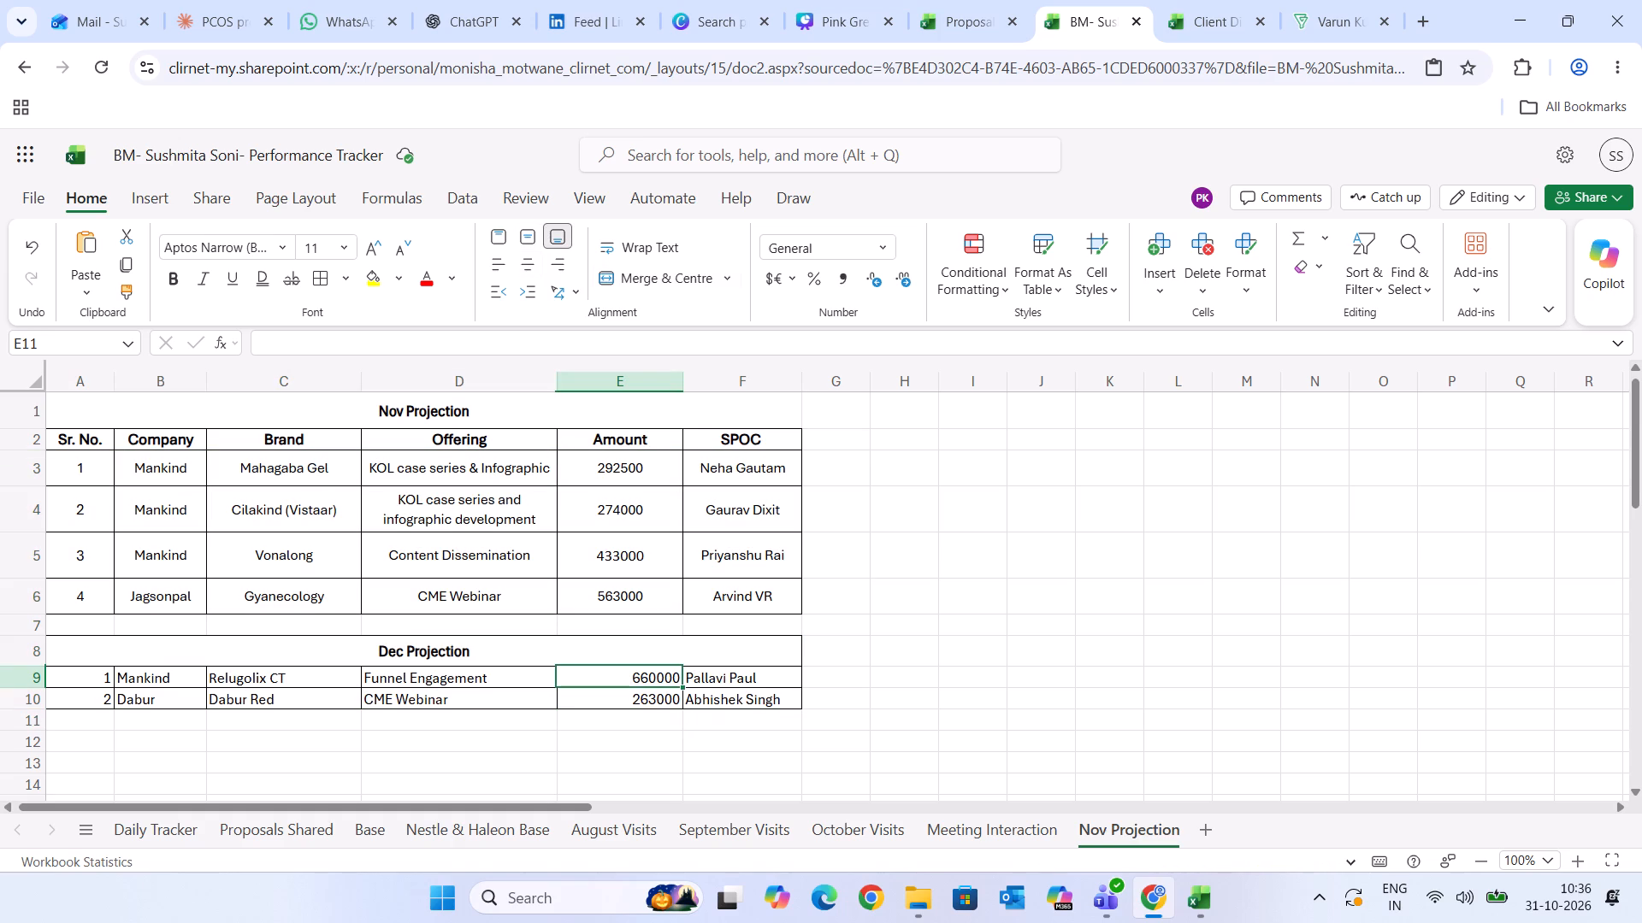
Total the projection amounts in cell E11 with the formula =SUM(E3+E4+E5+E7+E9+E10).
click(605, 722)
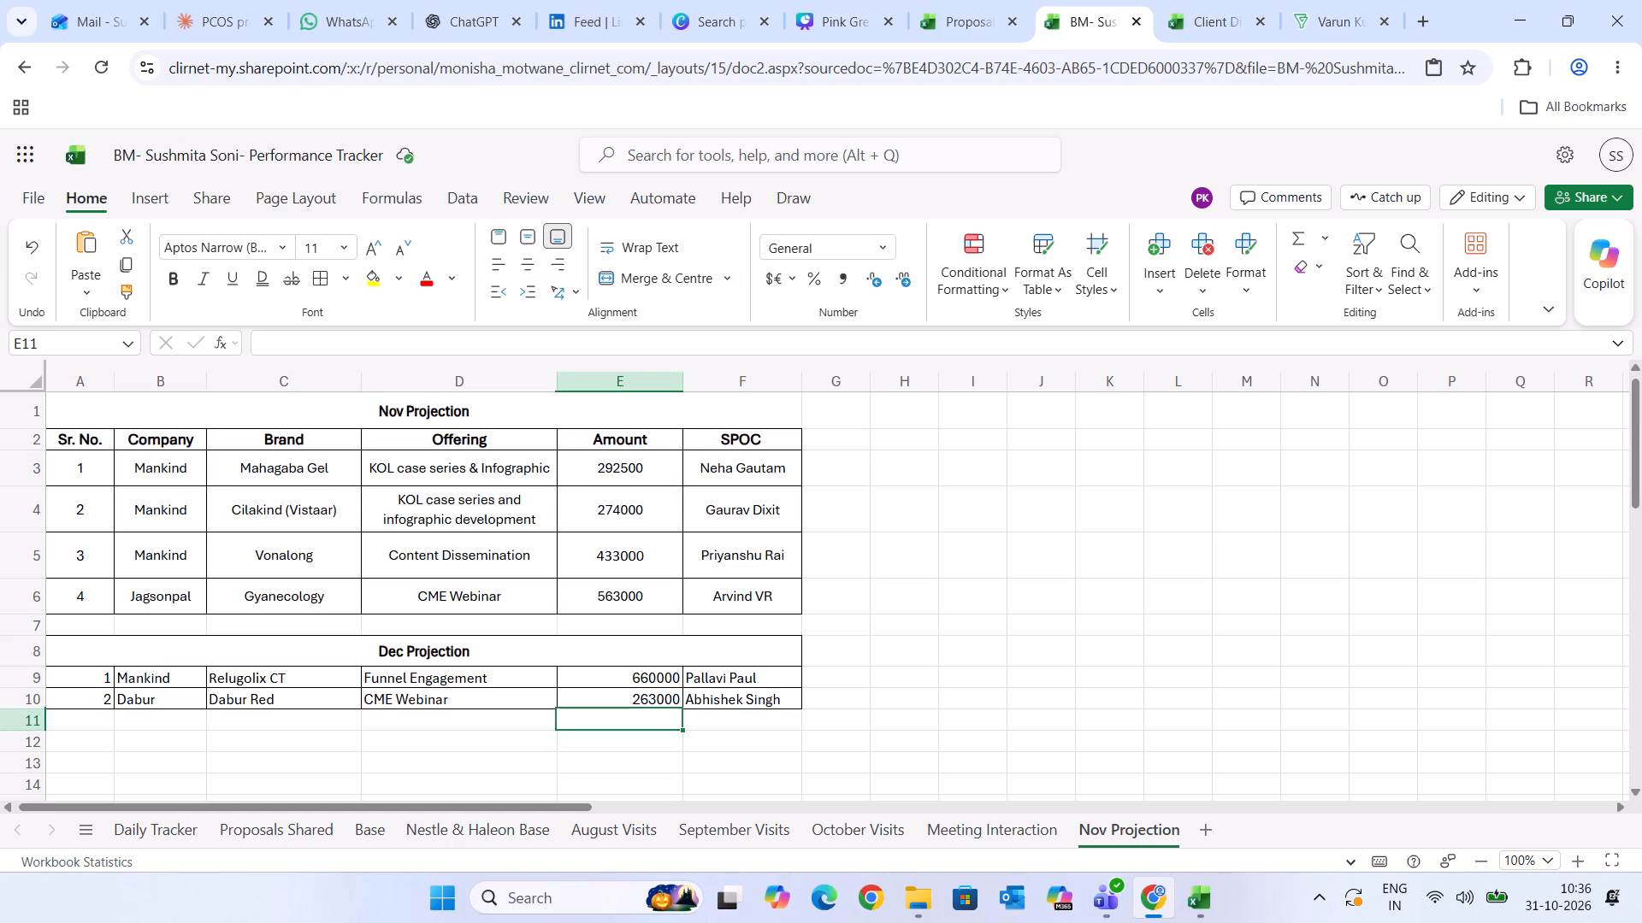
click(532, 730)
click(586, 725)
key(equal)
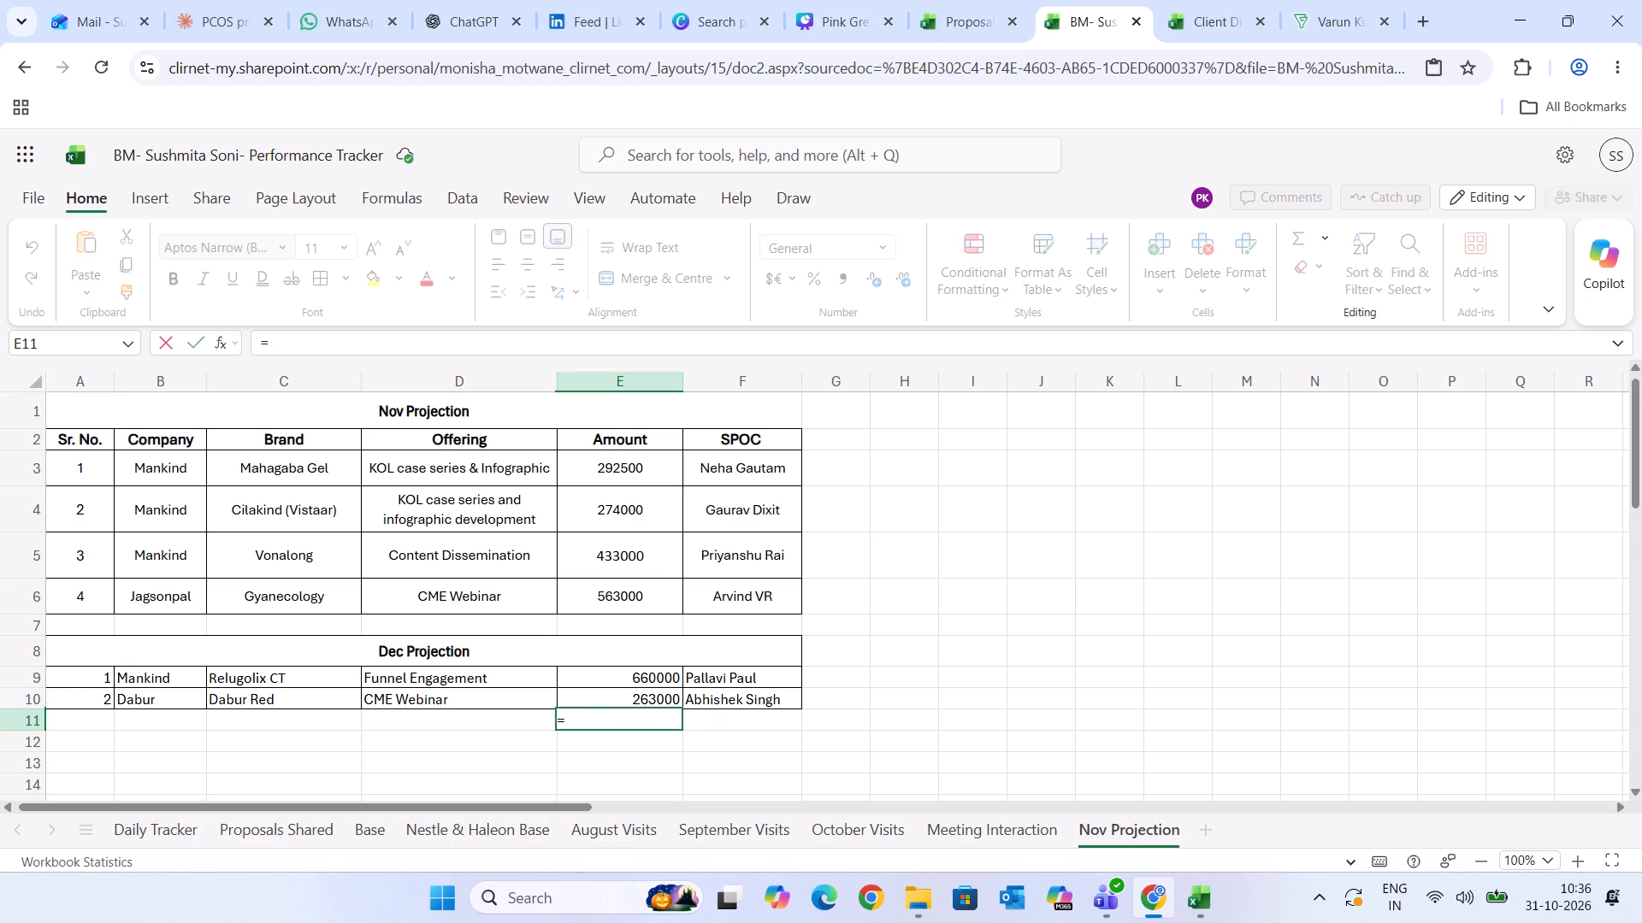
text(sum)
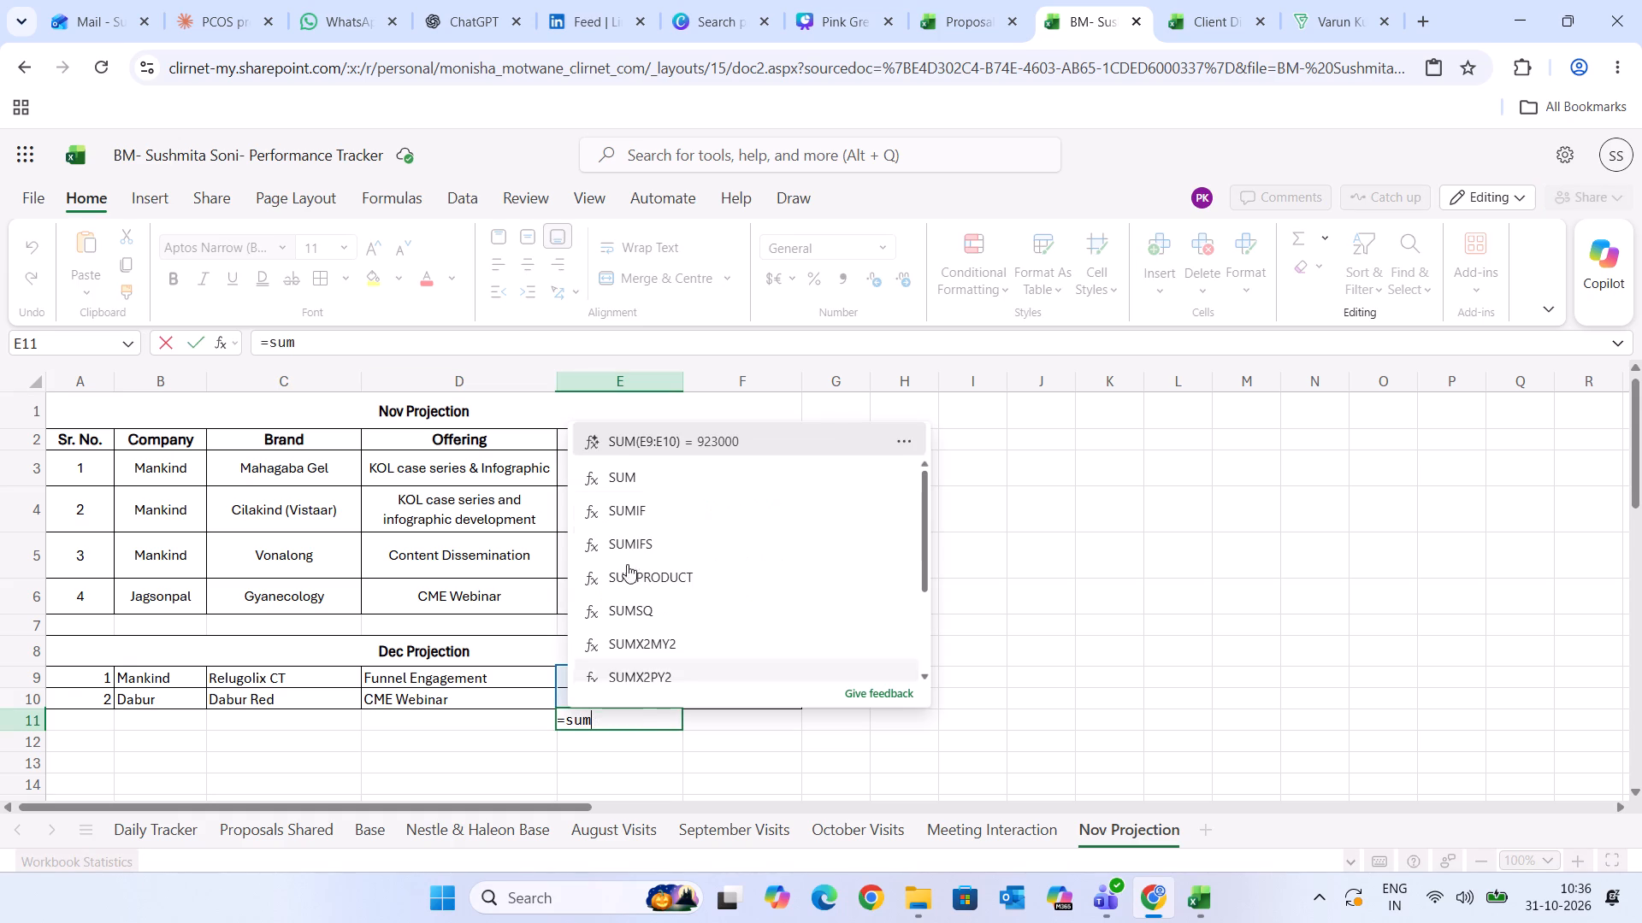
click(622, 475)
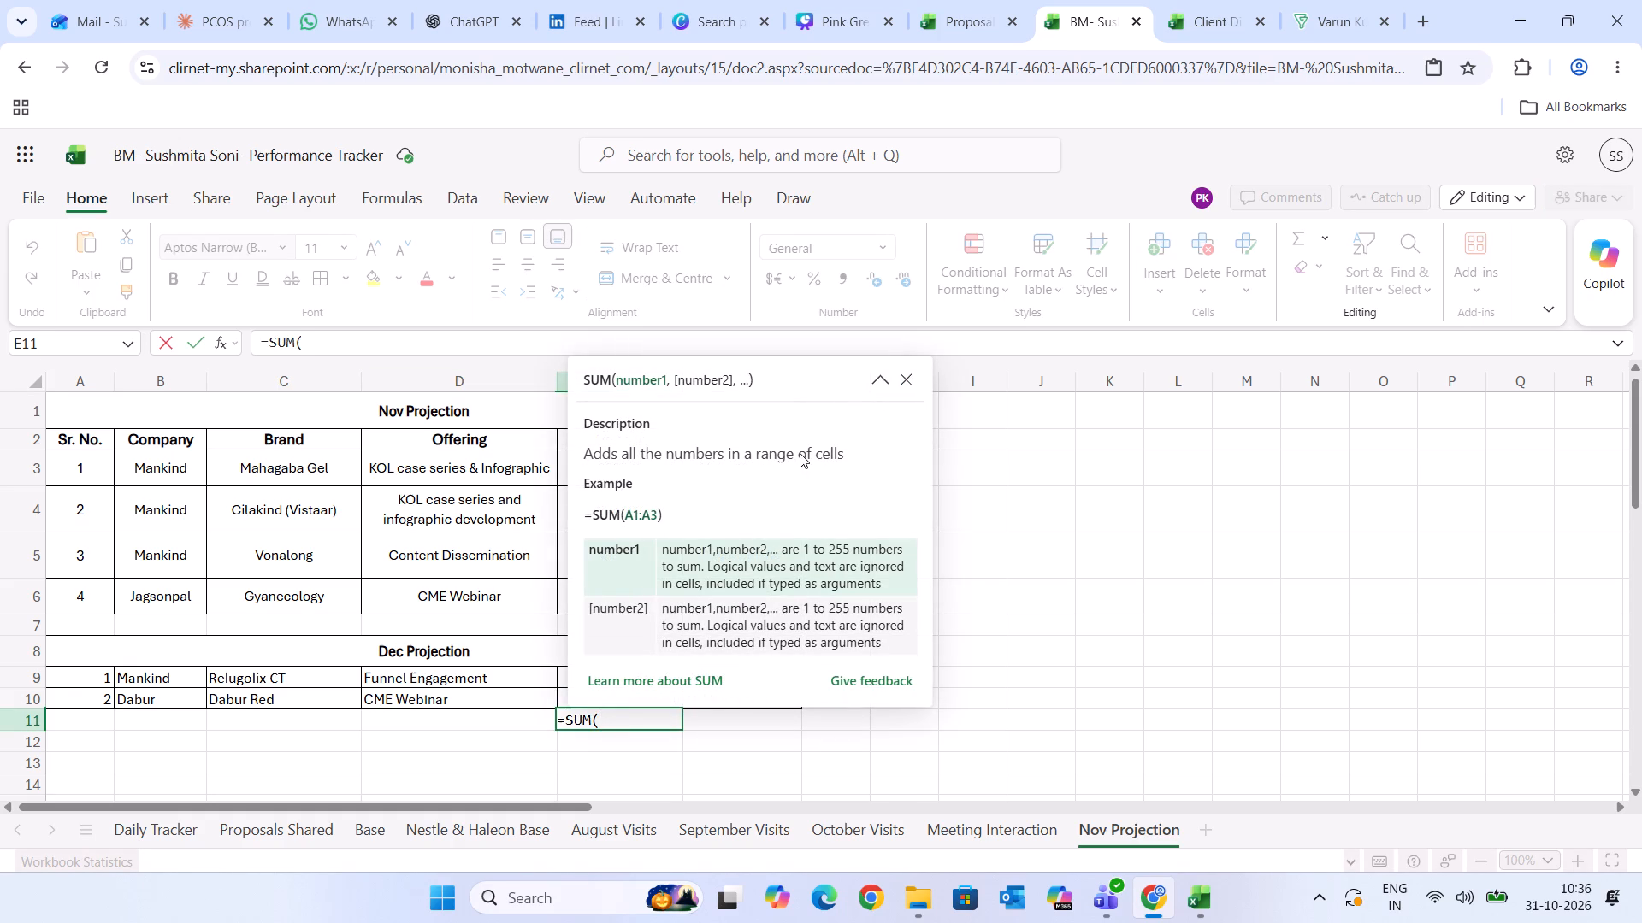
click(905, 388)
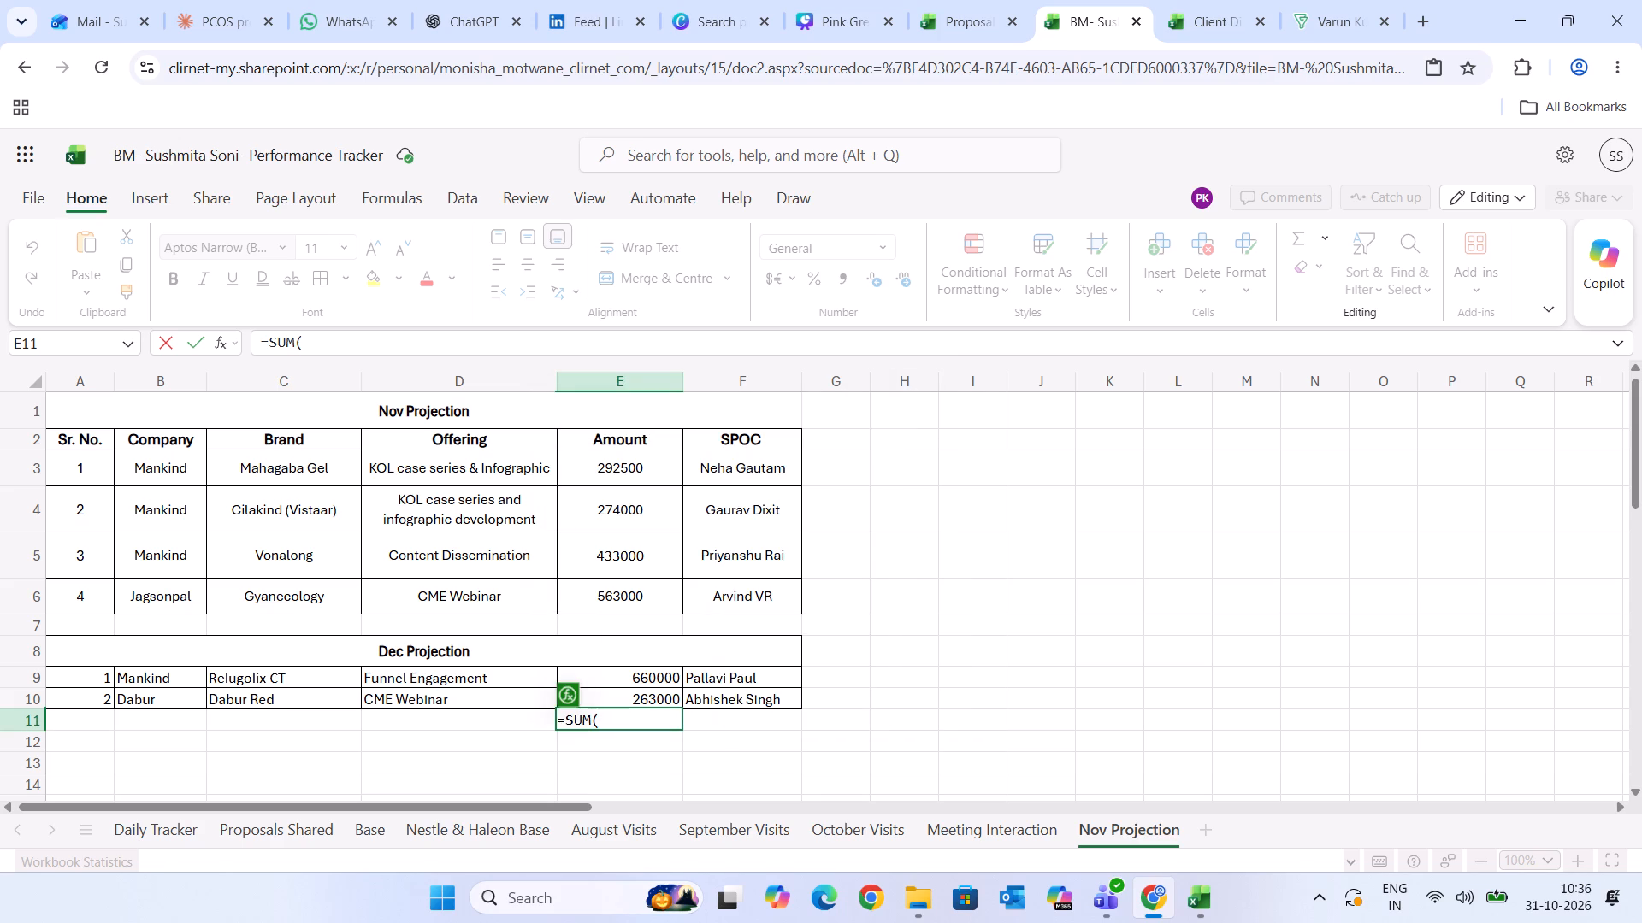
click(617, 472)
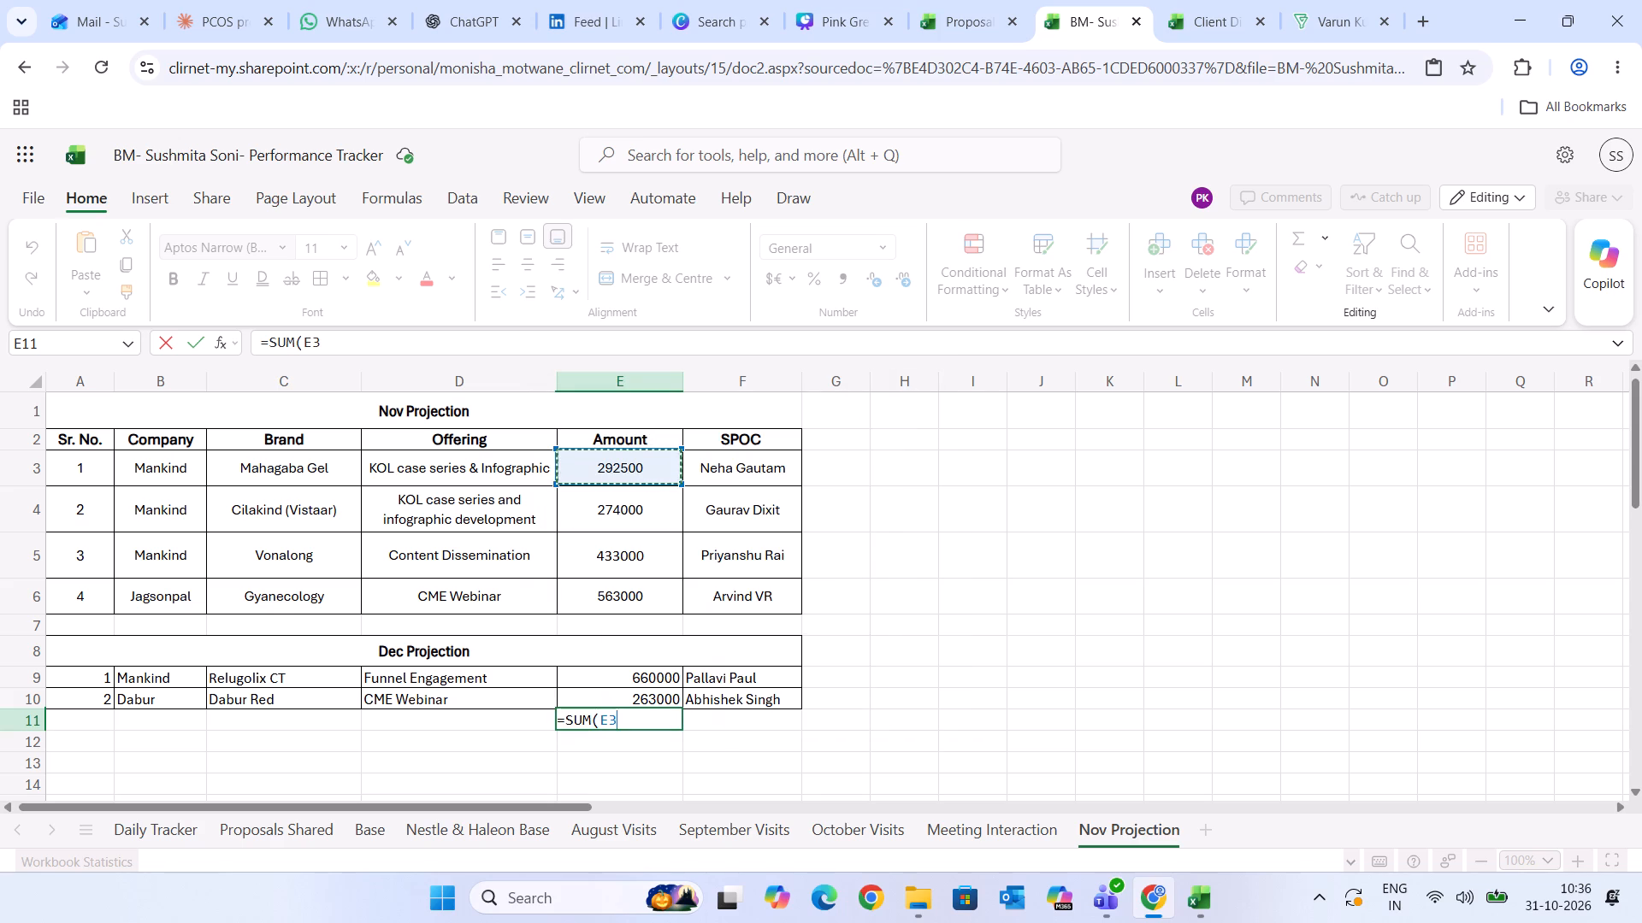
key(plus)
click(607, 519)
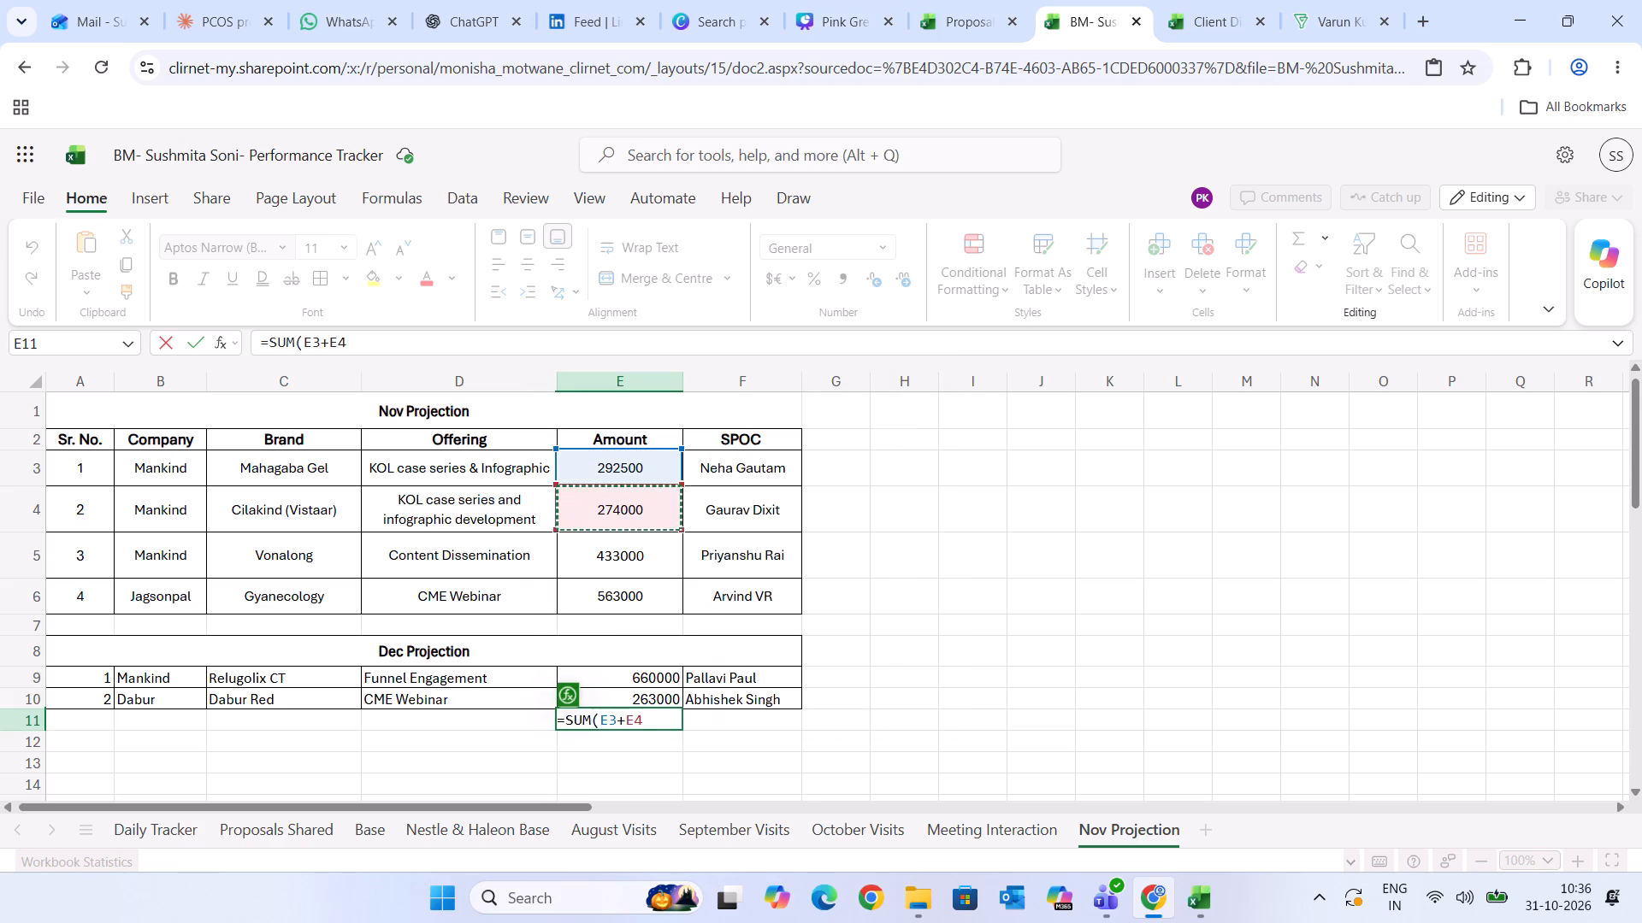
key(plus)
click(611, 569)
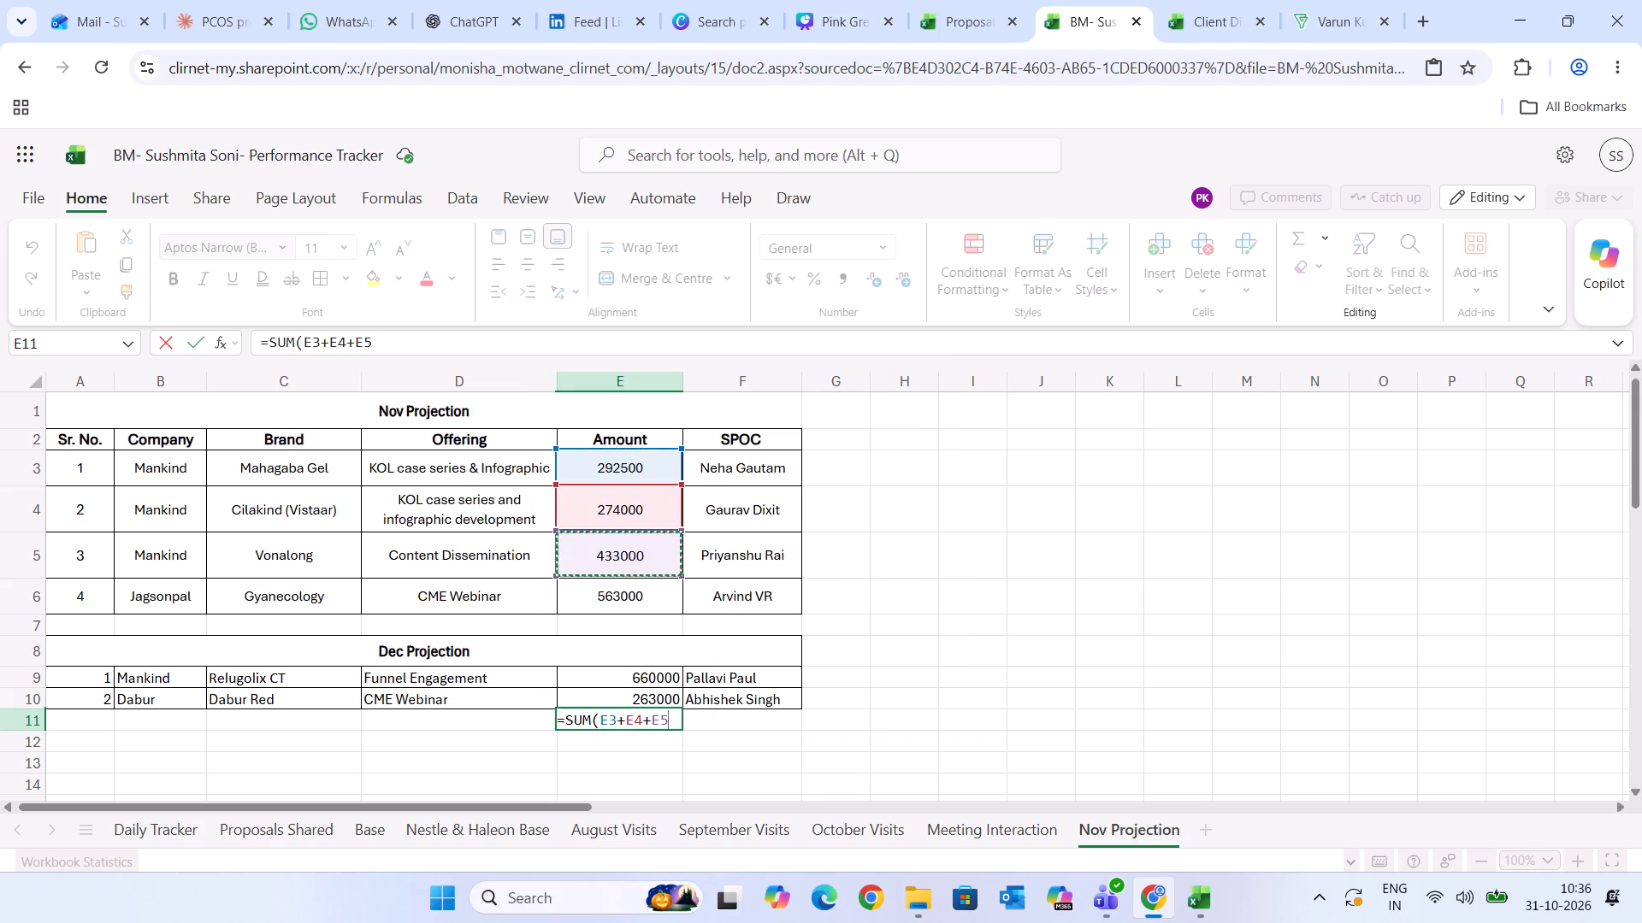
key(plus)
click(616, 614)
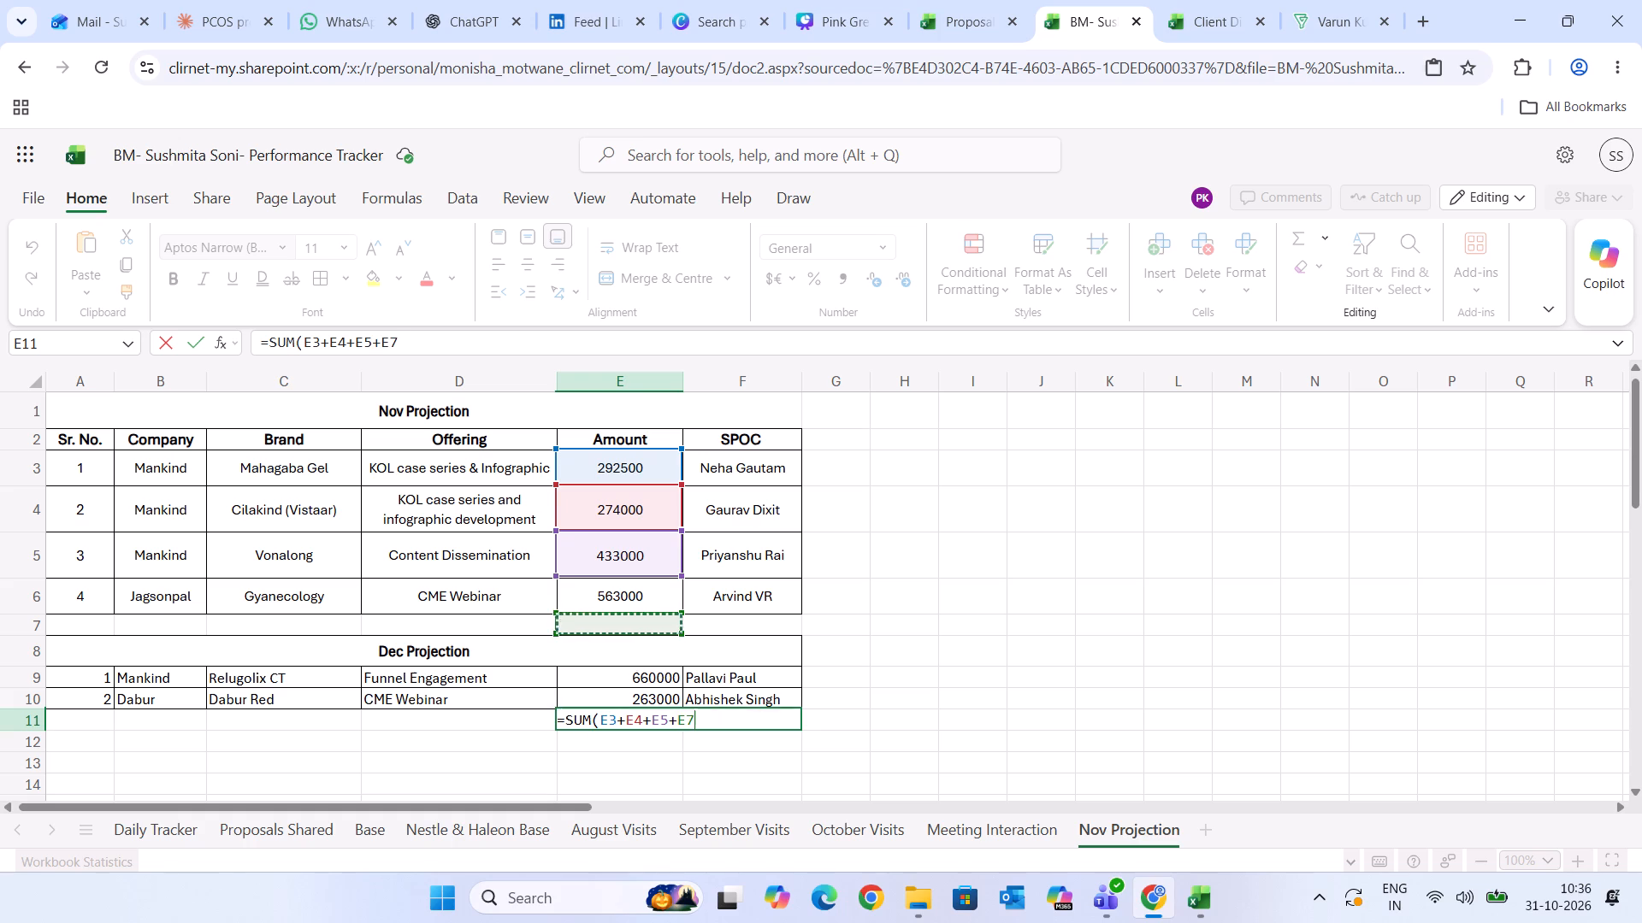
key(plus)
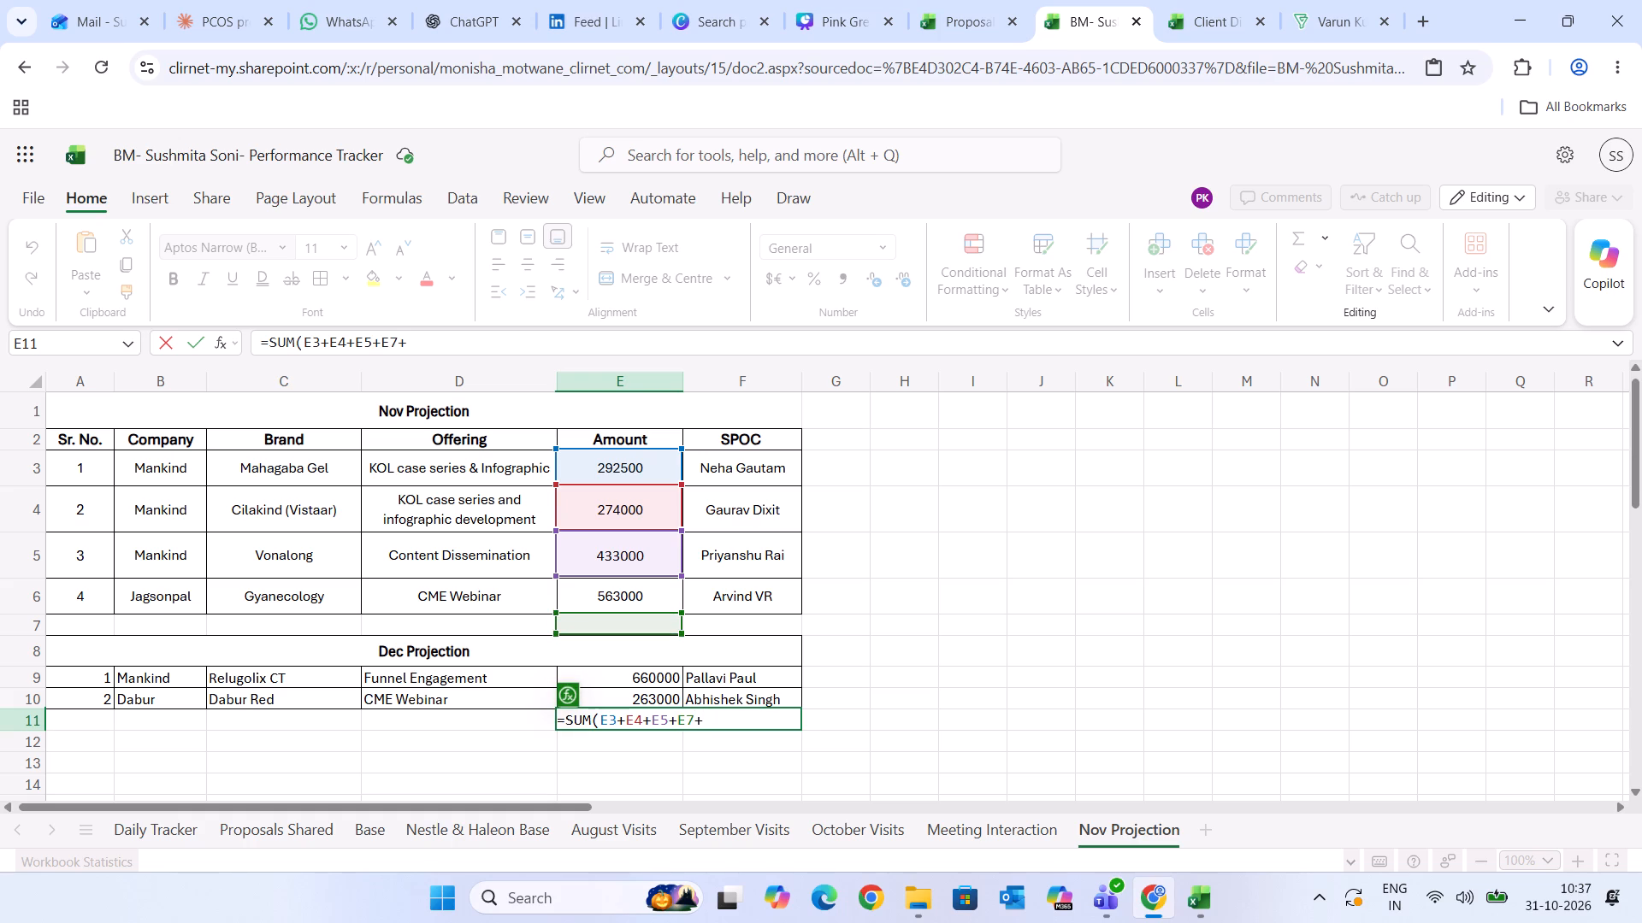
click(625, 679)
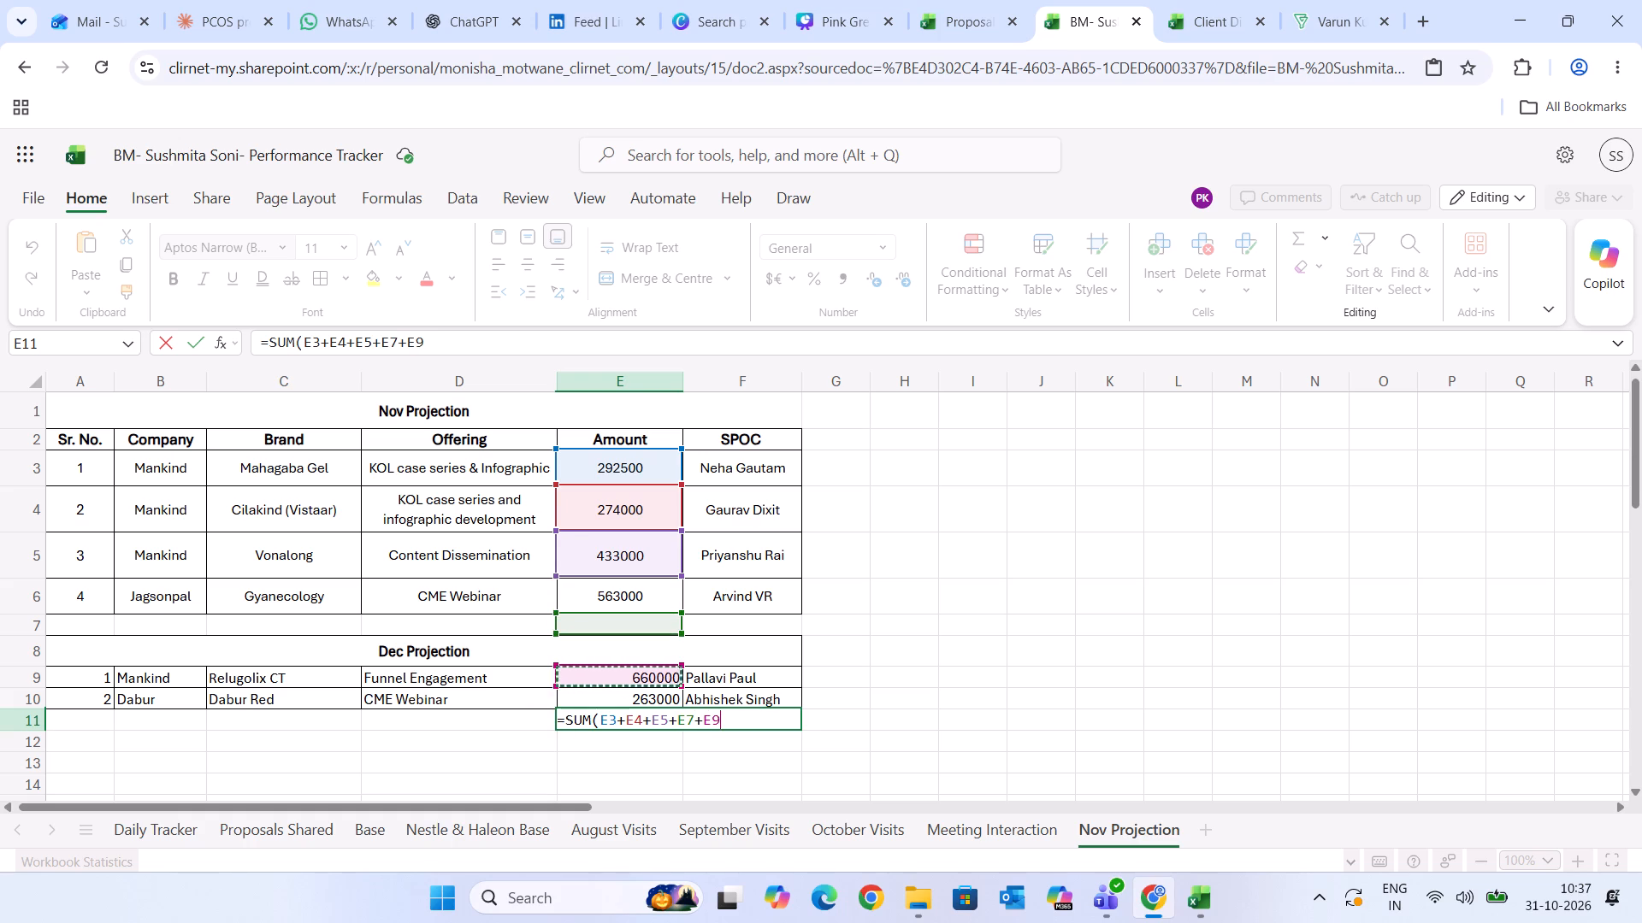
key(plus)
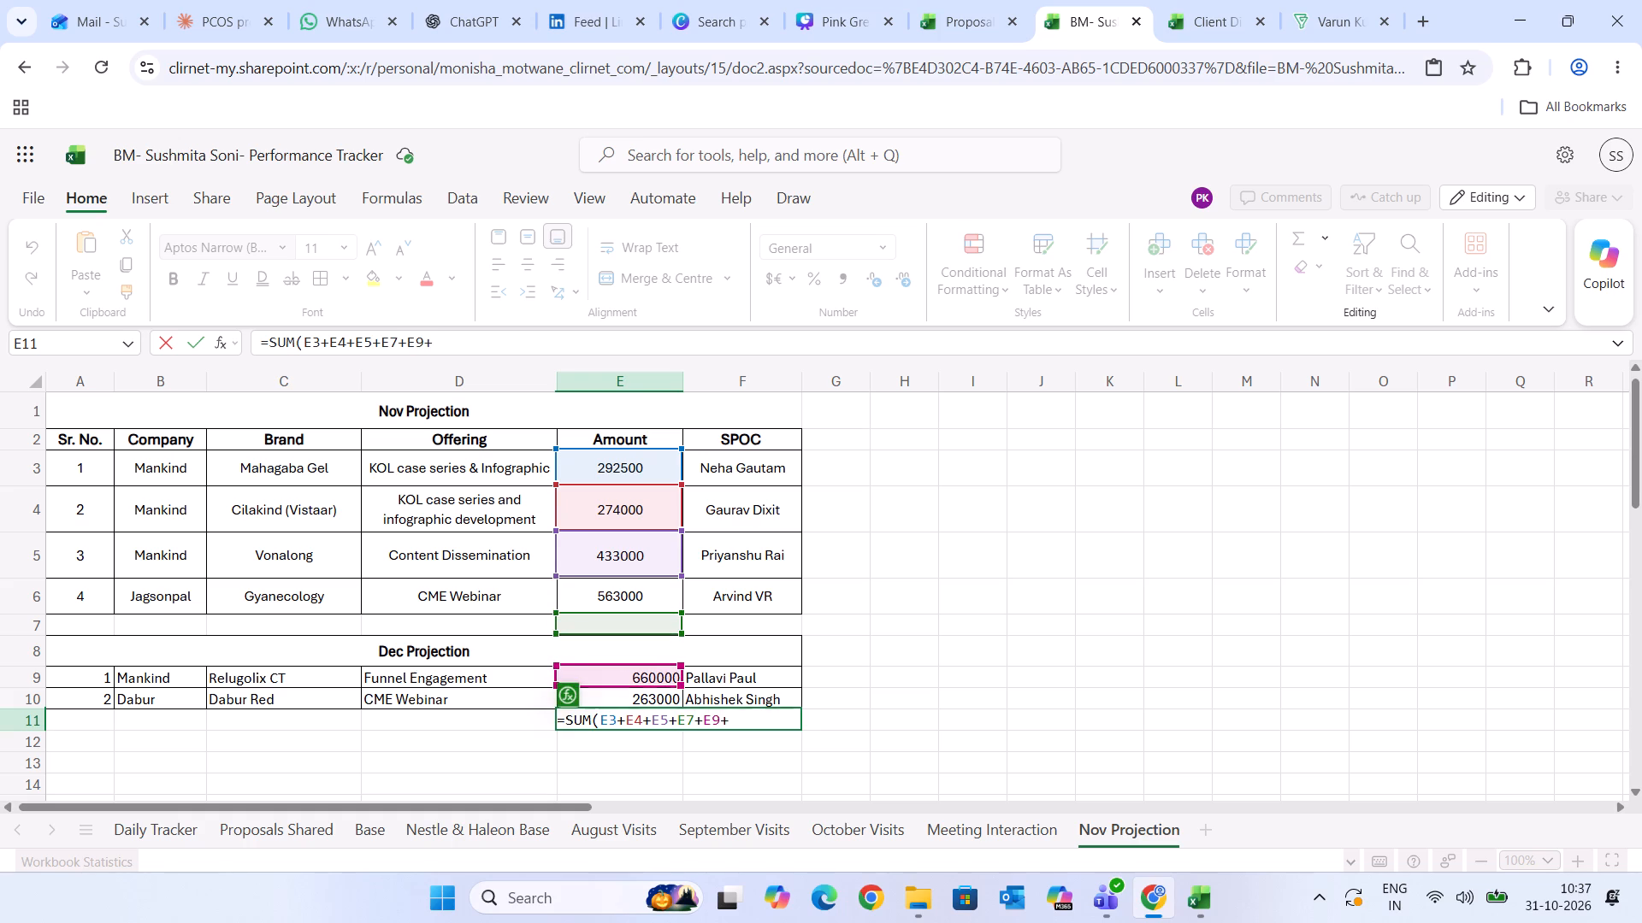
click(635, 692)
key(shift+parenright)
key(Return)
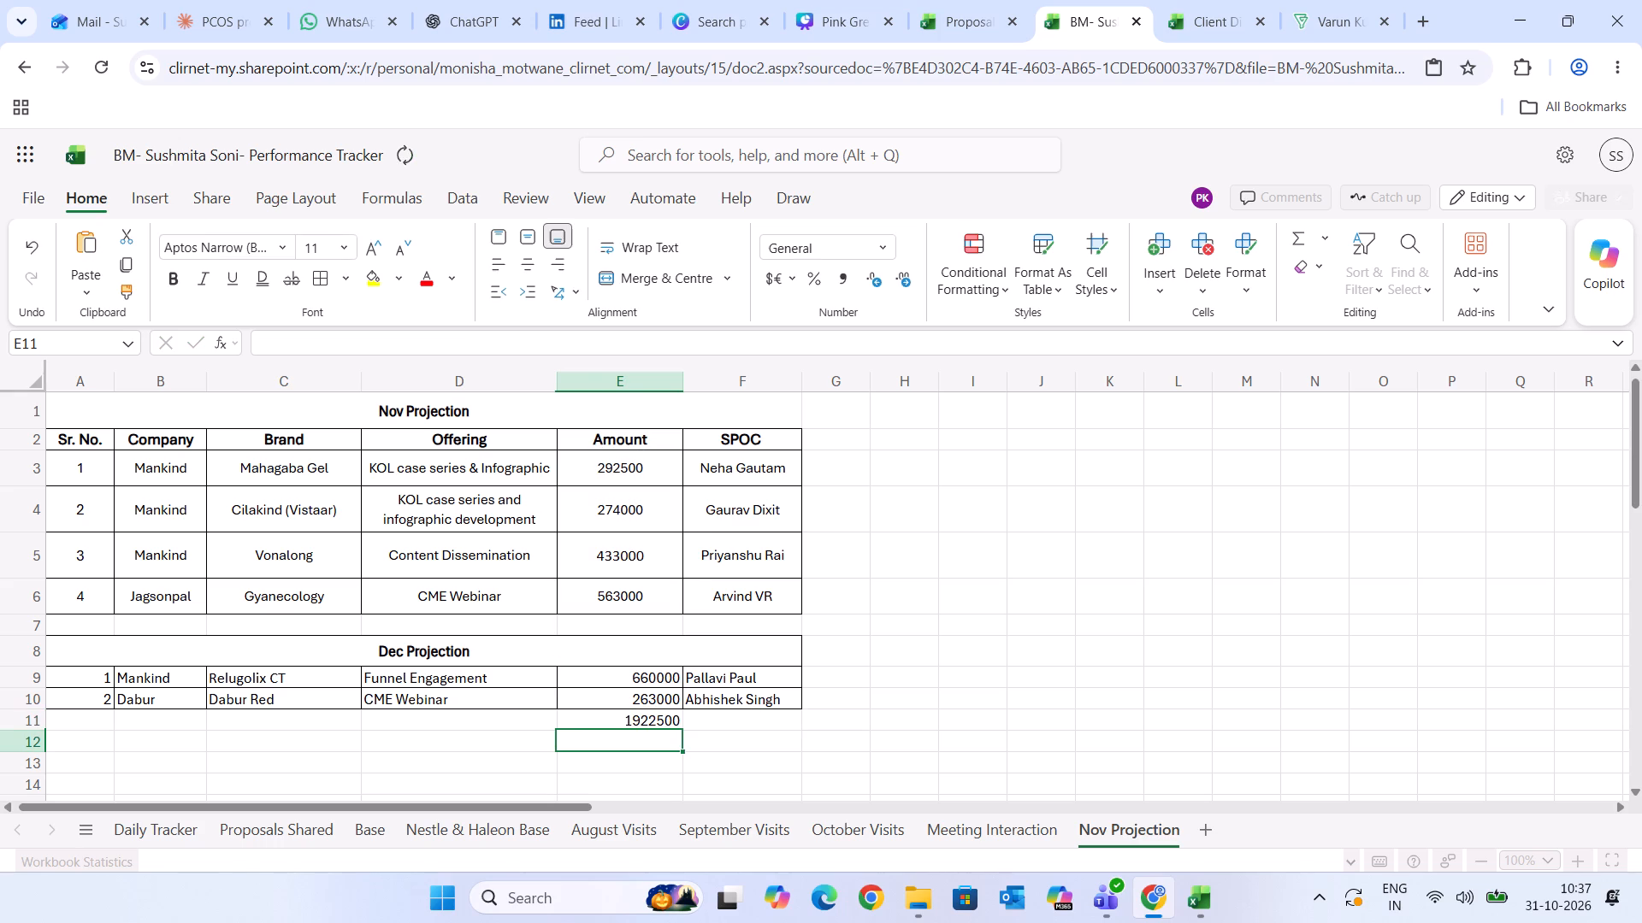
Make the total in cell E11 bold.
click(634, 724)
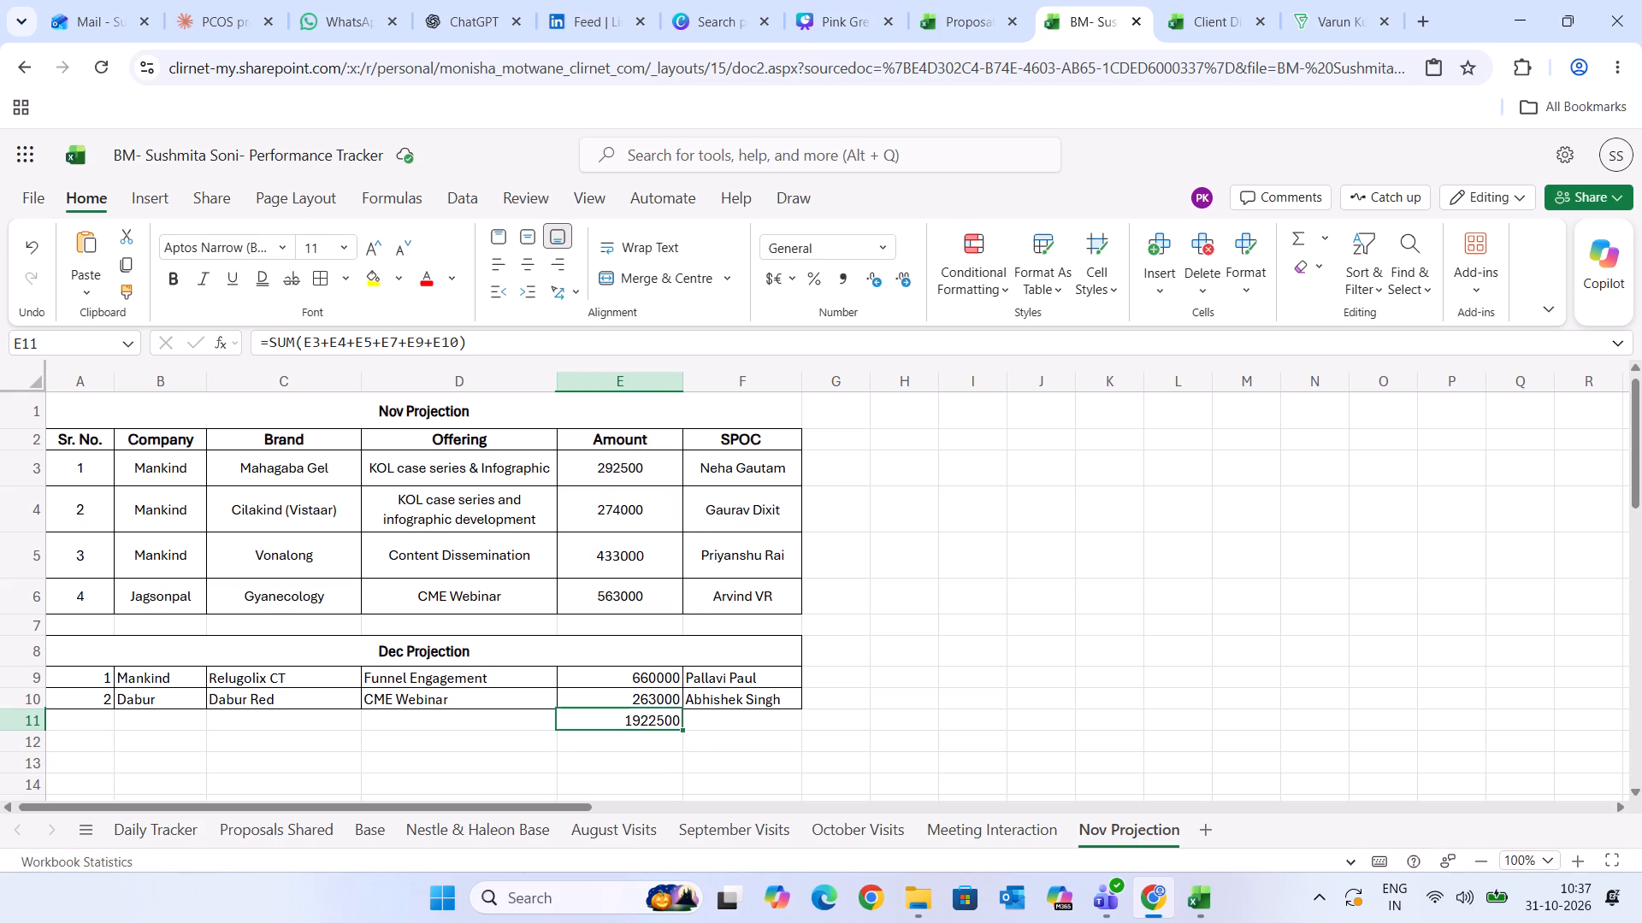
click(639, 770)
click(606, 714)
click(168, 279)
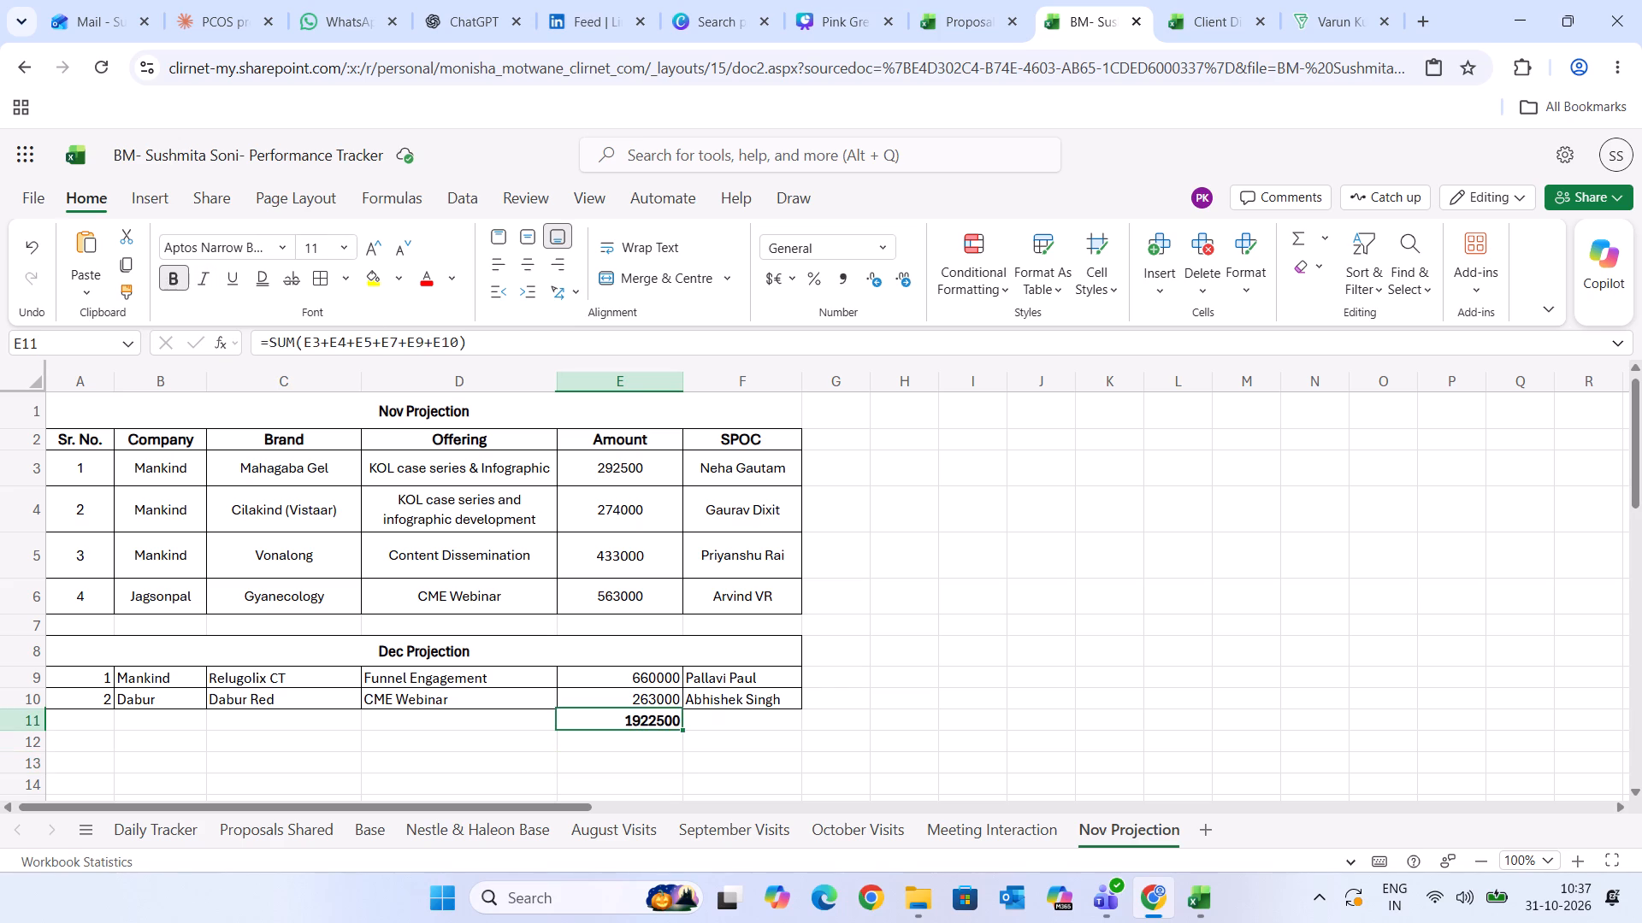
click(1001, 578)
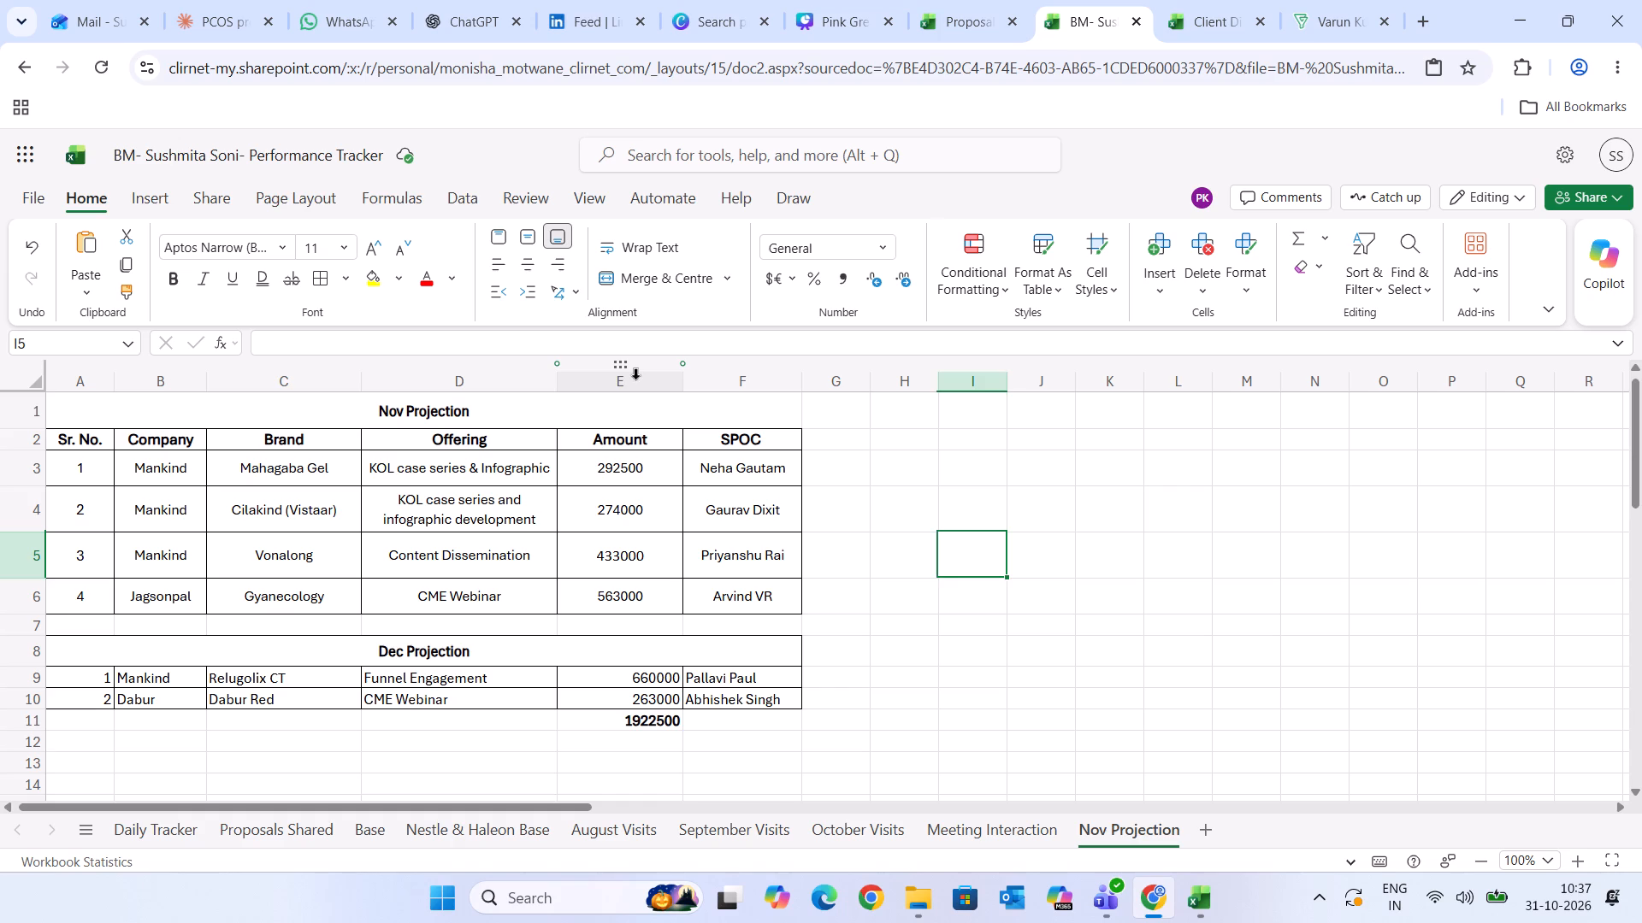
click(635, 379)
click(926, 691)
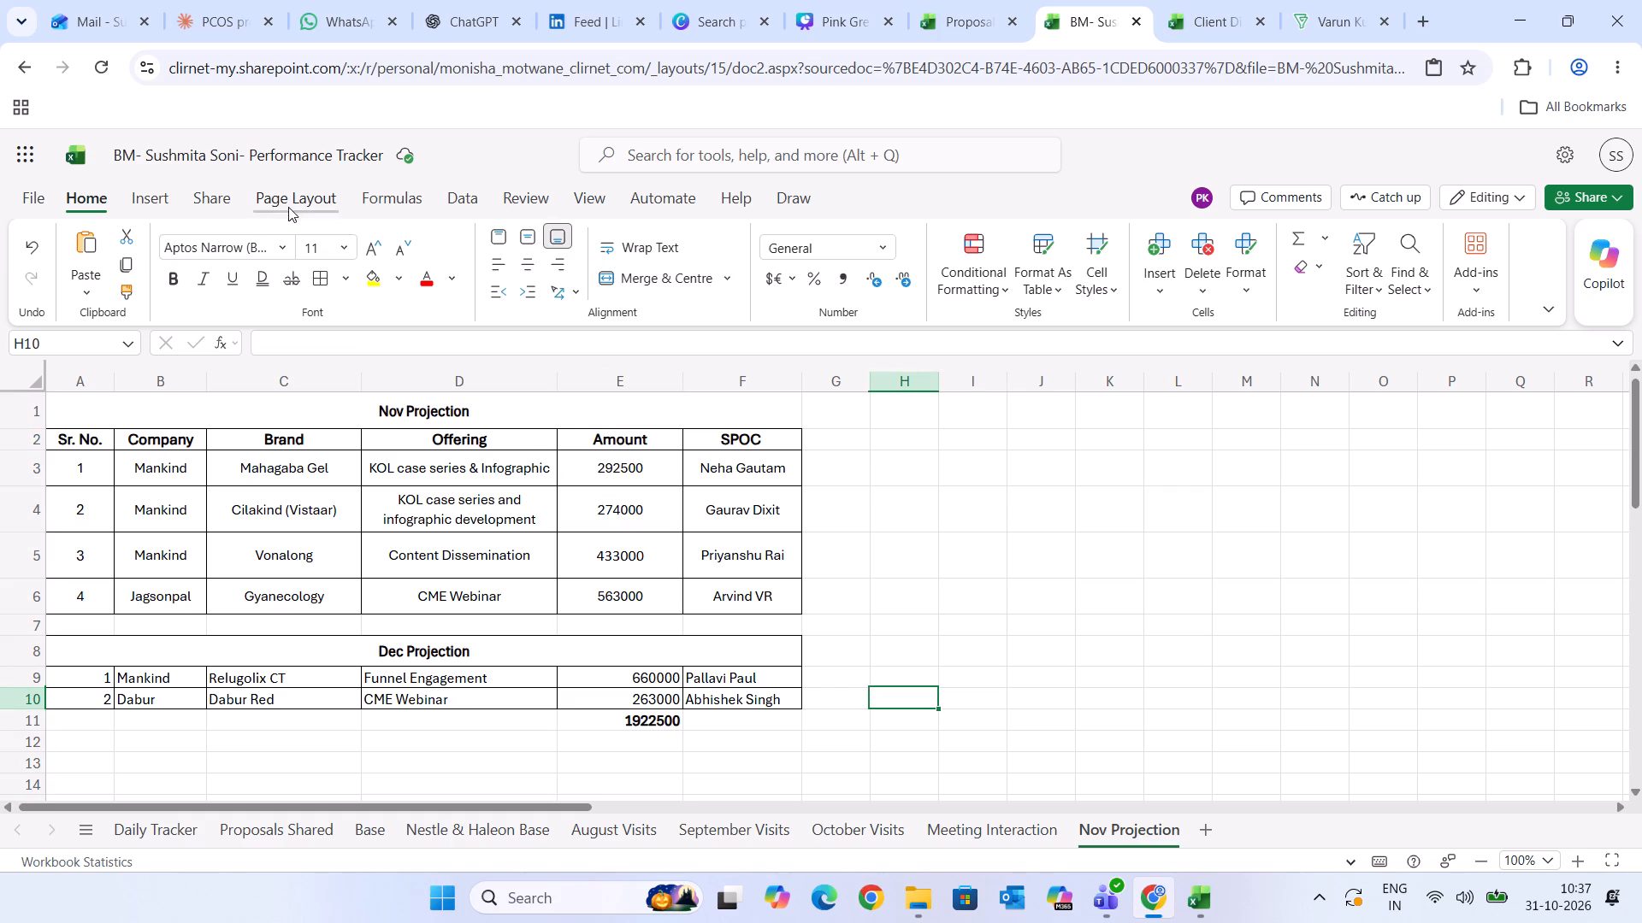
Add borders around the merged Nov Projection heading in row 1.
click(784, 410)
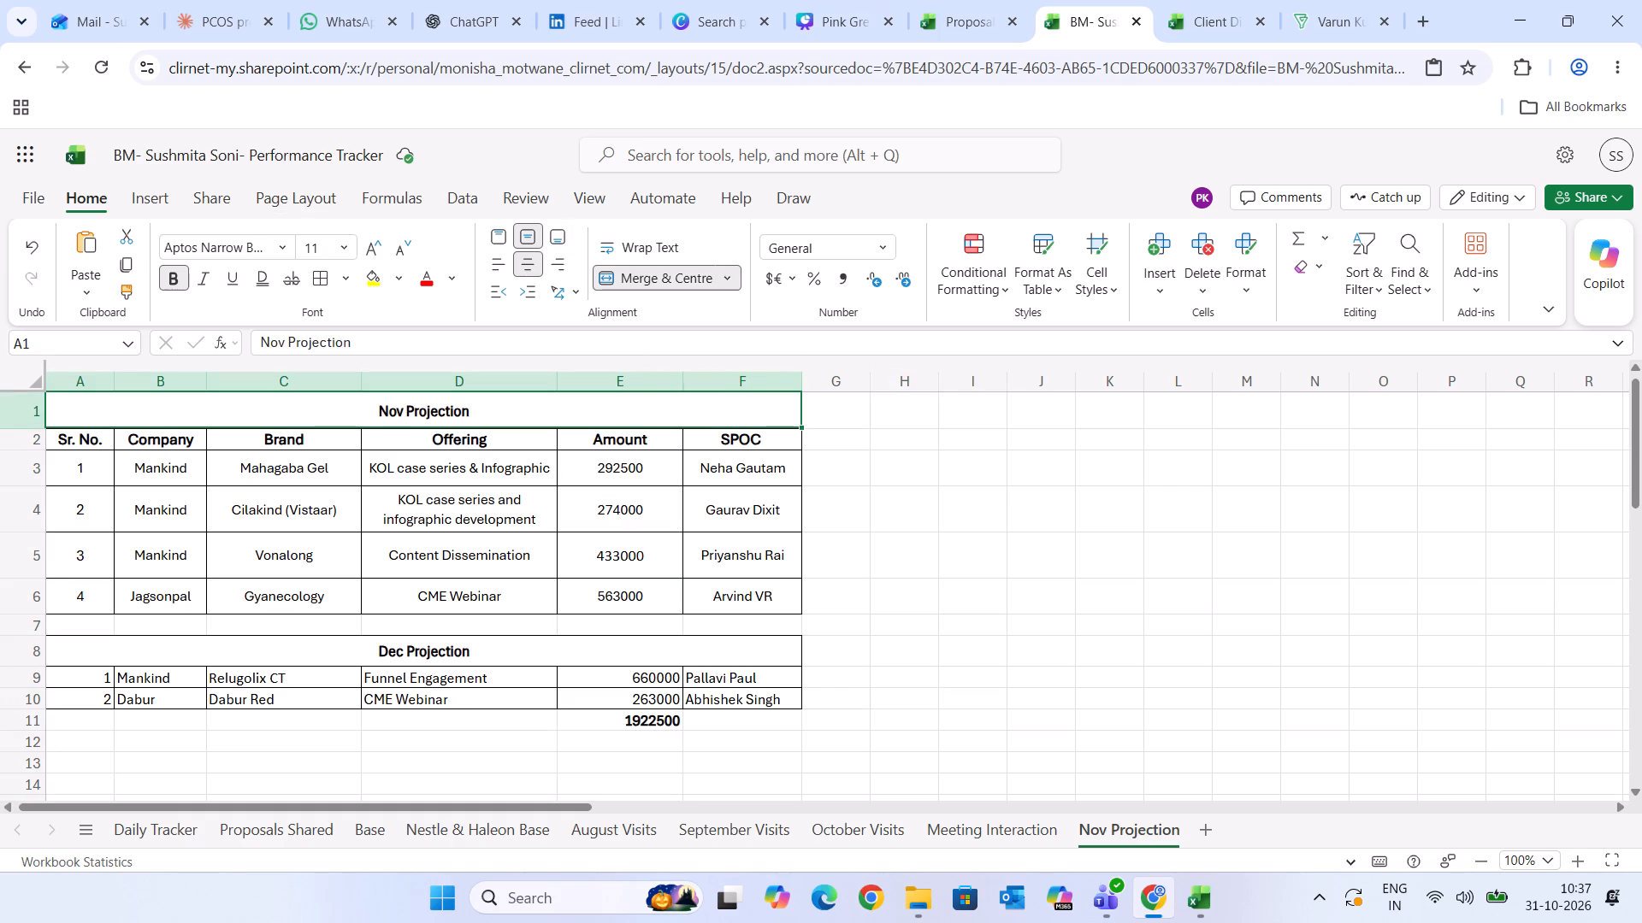
click(328, 275)
click(994, 587)
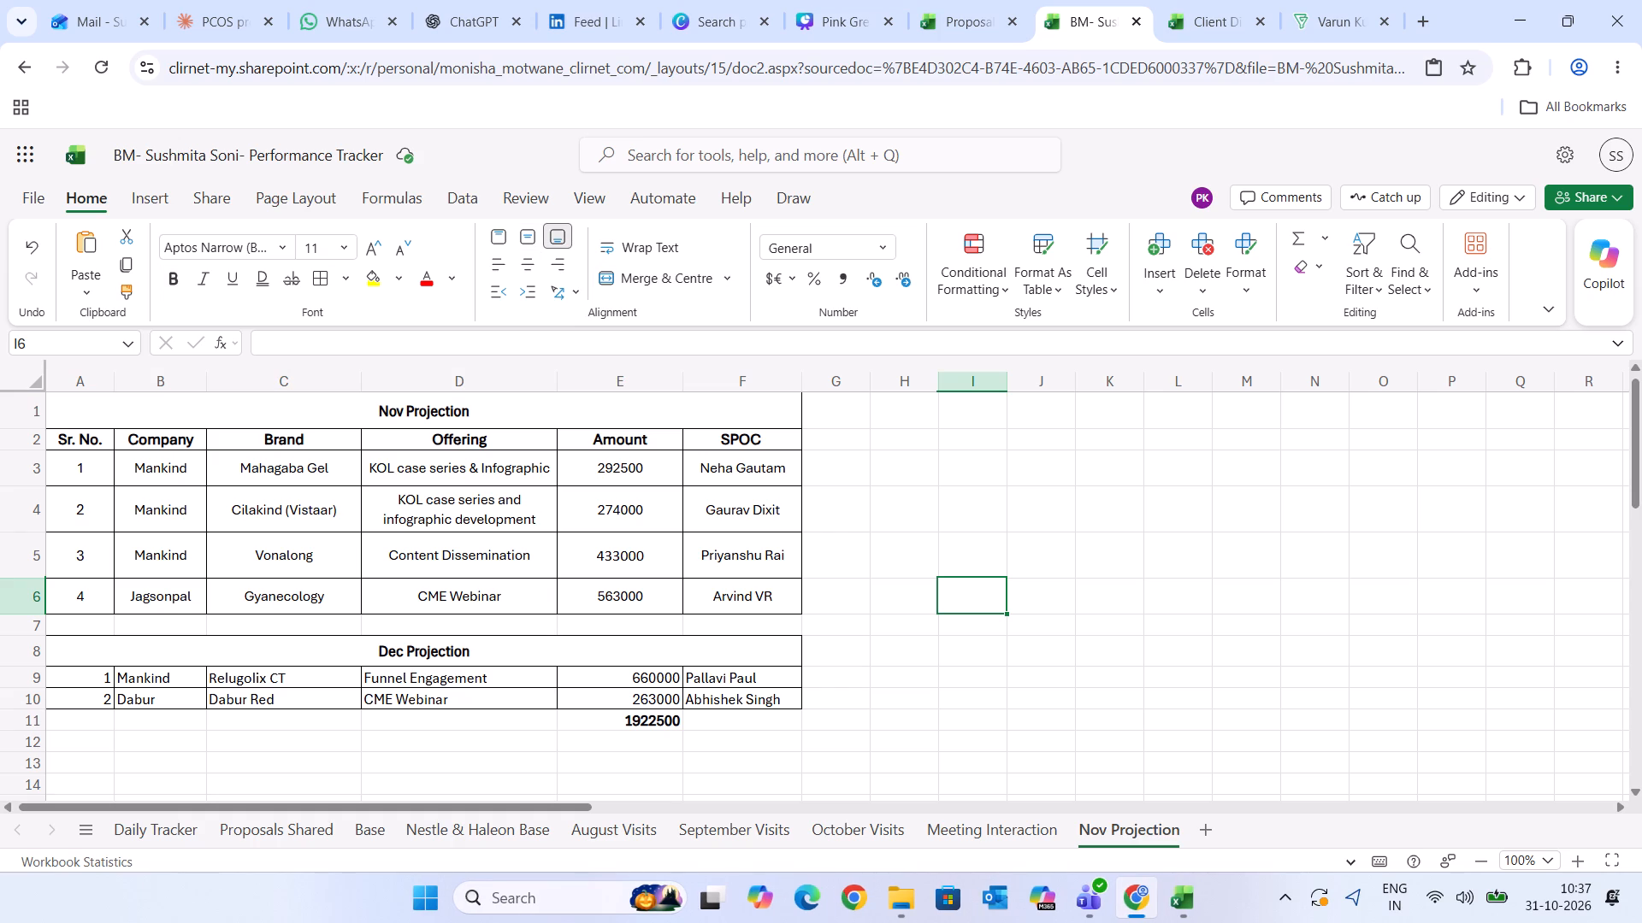
Check the sum of the four Nov Projection amounts and the sum of the two Dec Projection amounts separately.
click(570, 625)
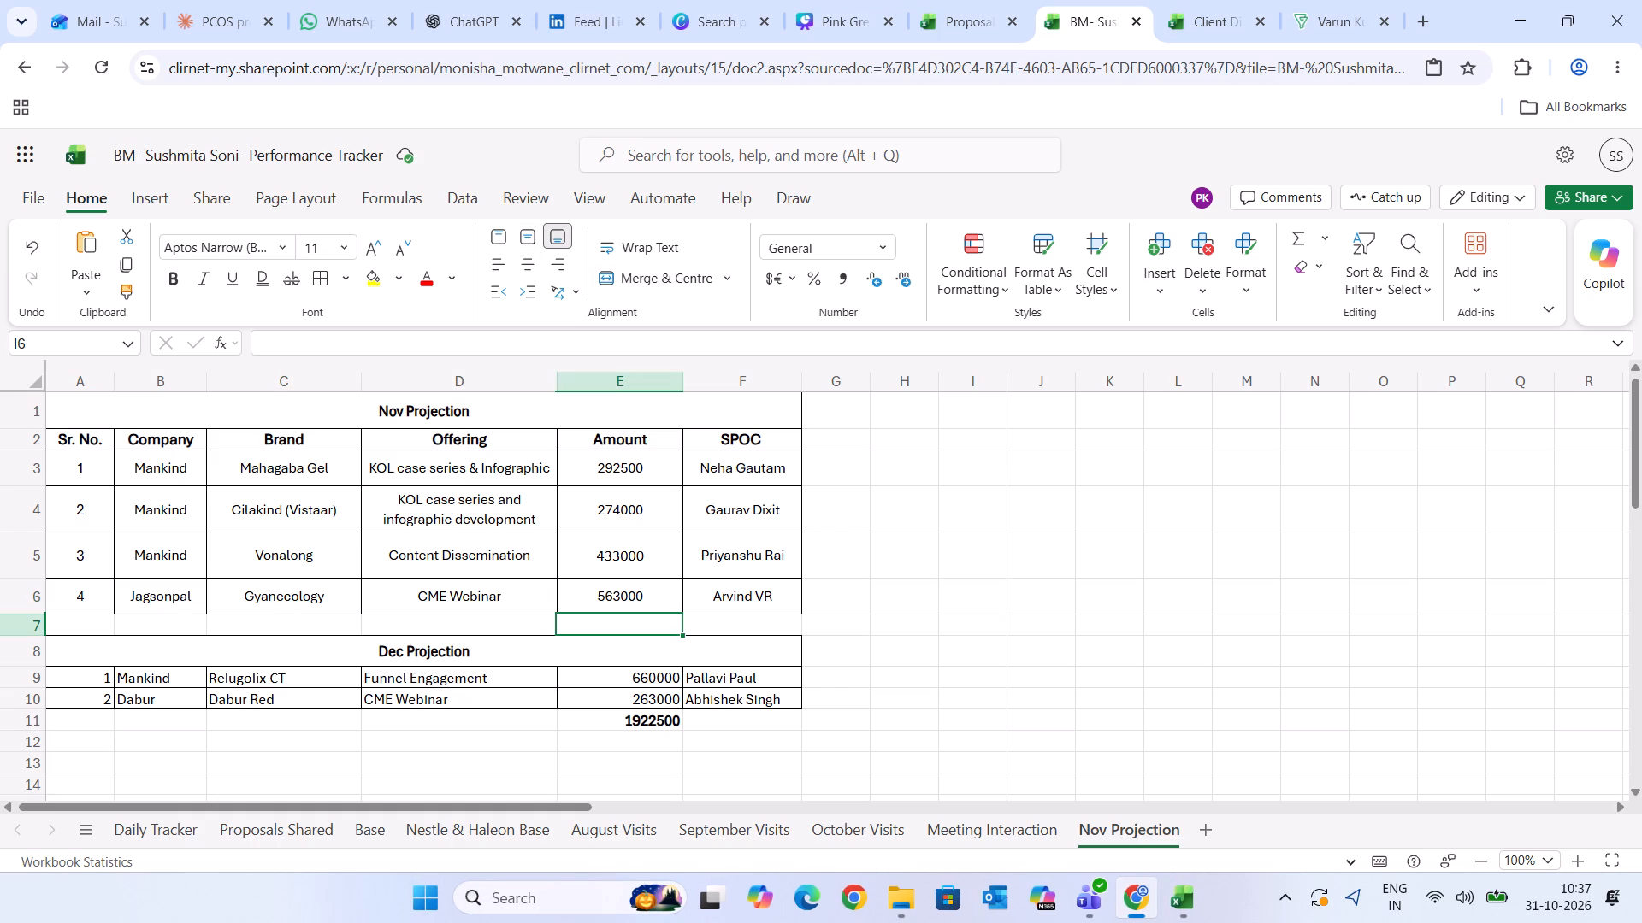
click(573, 615)
drag(614, 464, 614, 519)
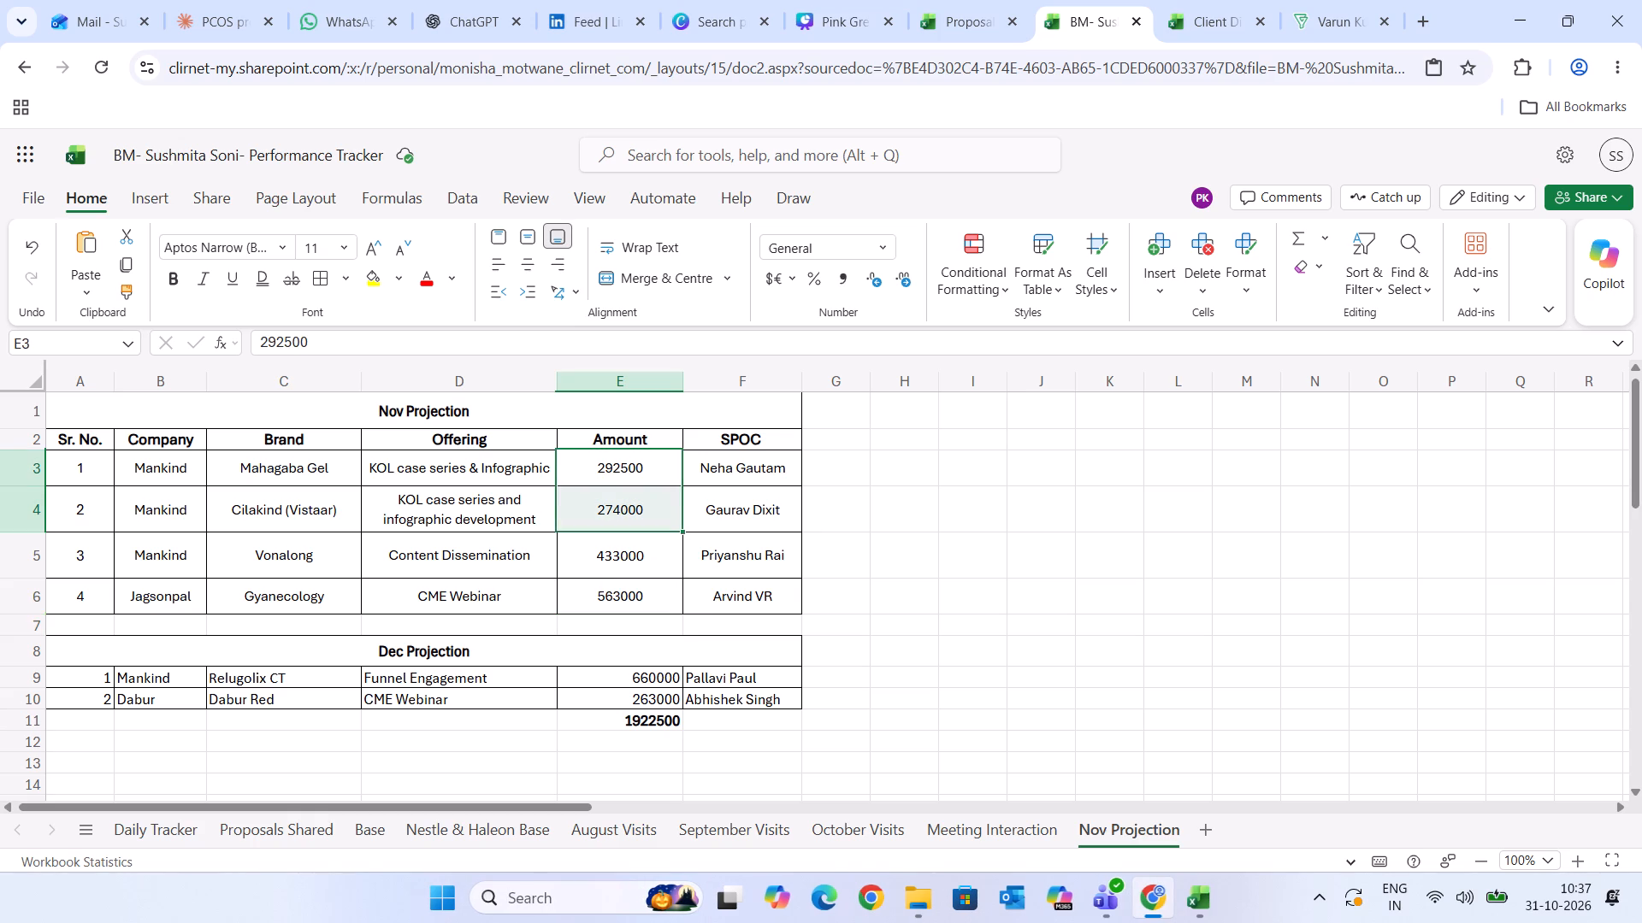
drag(614, 519, 617, 591)
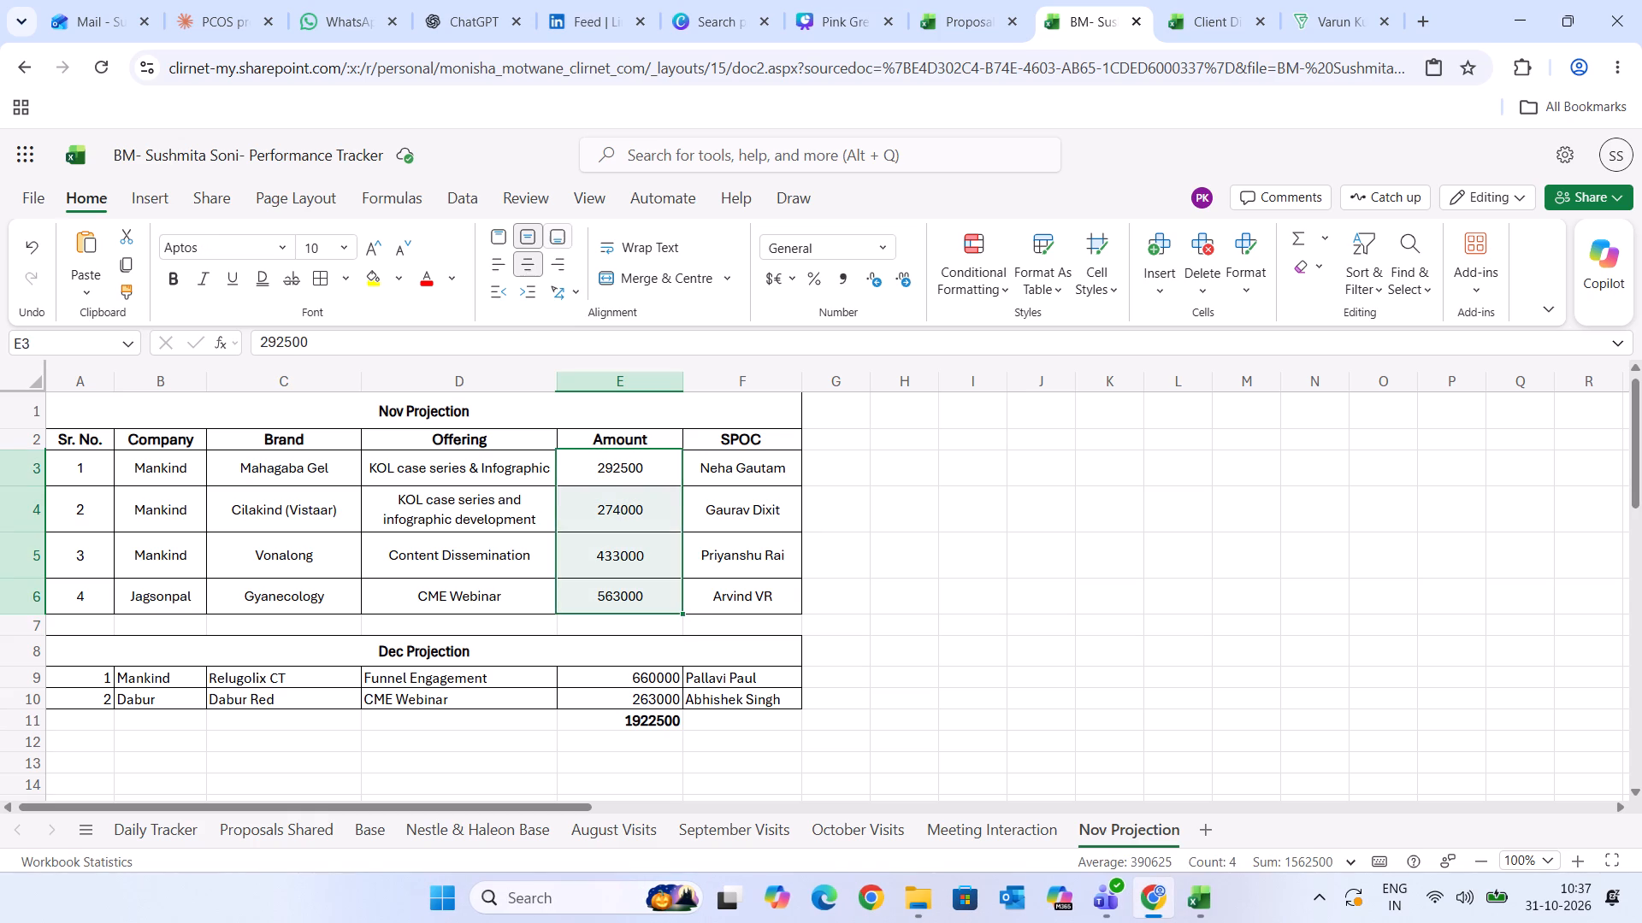
click(907, 770)
drag(623, 673, 623, 697)
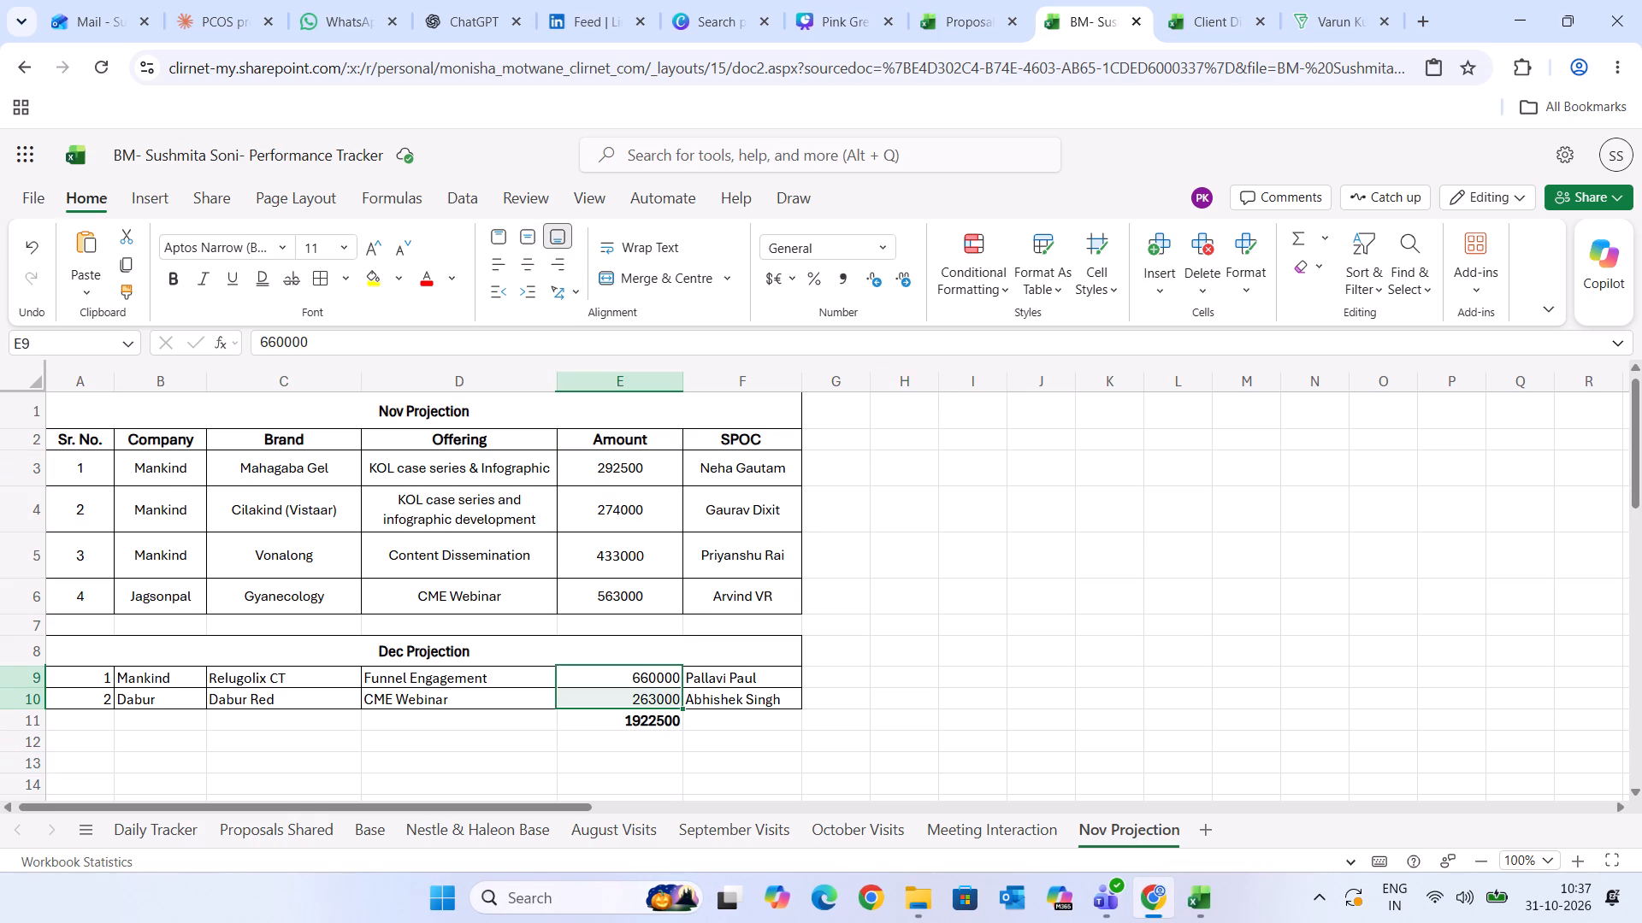
drag(623, 697, 623, 697)
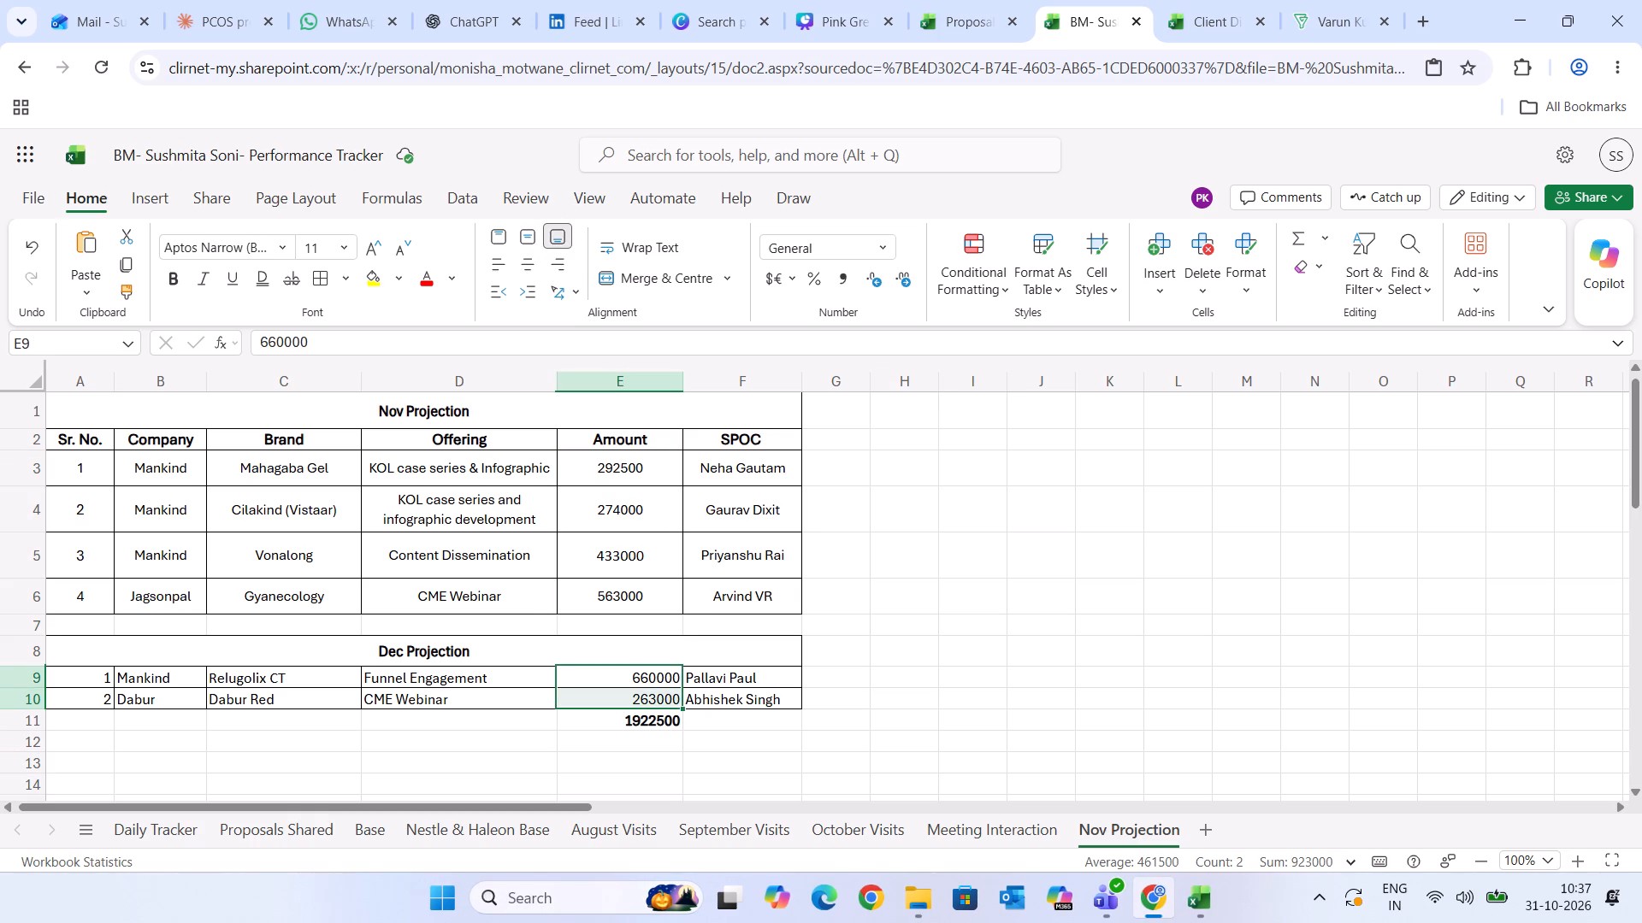
click(869, 766)
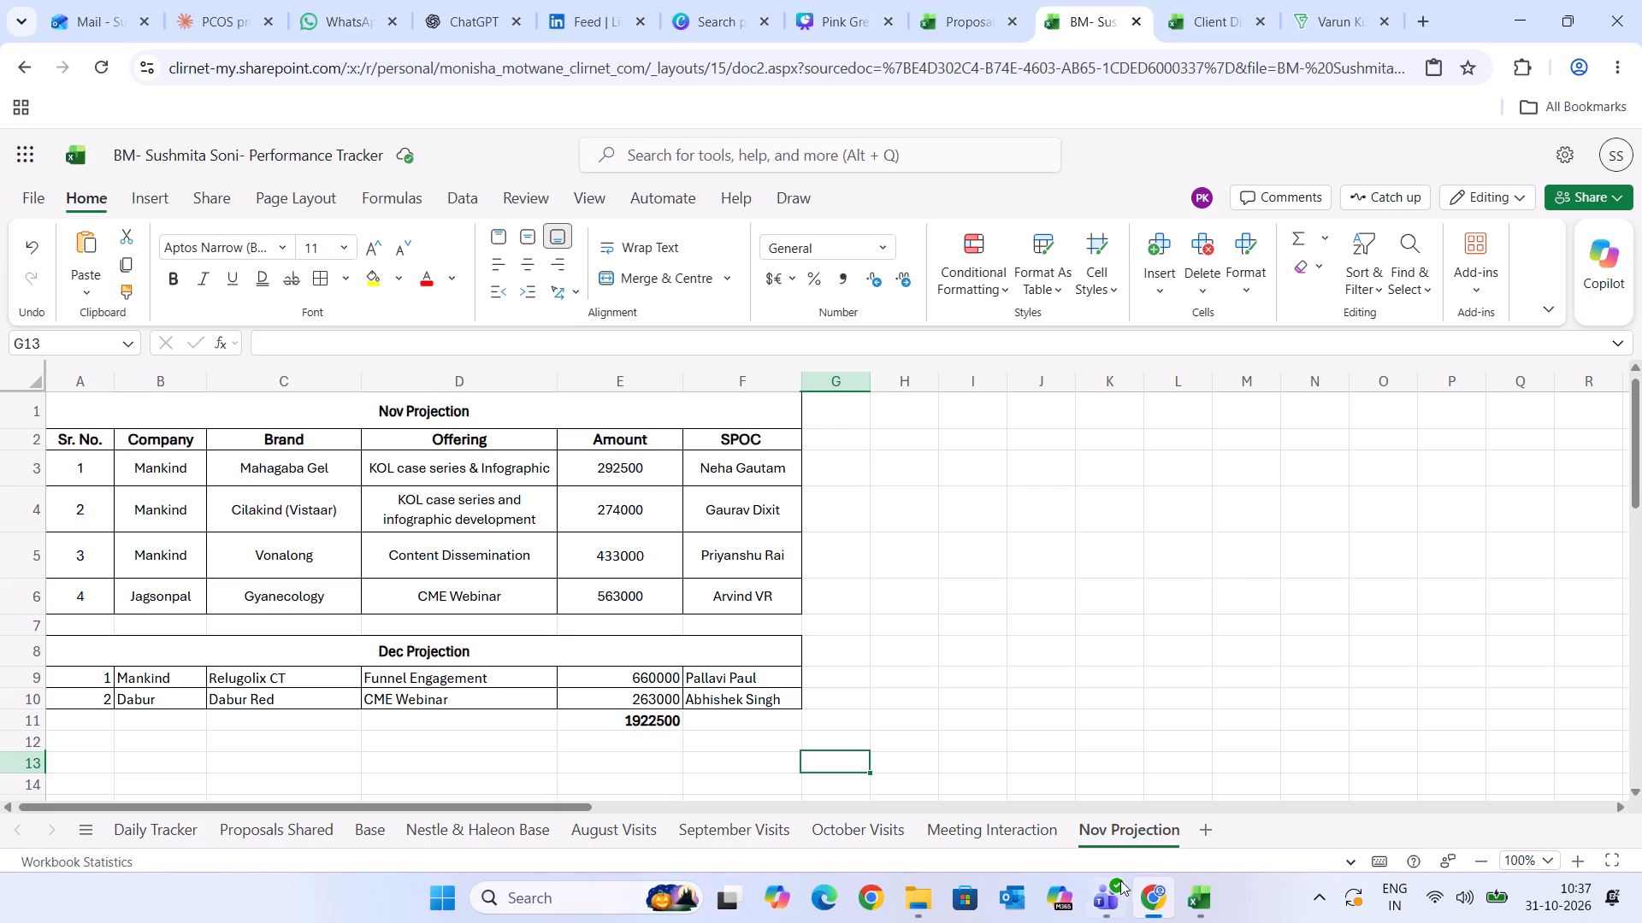
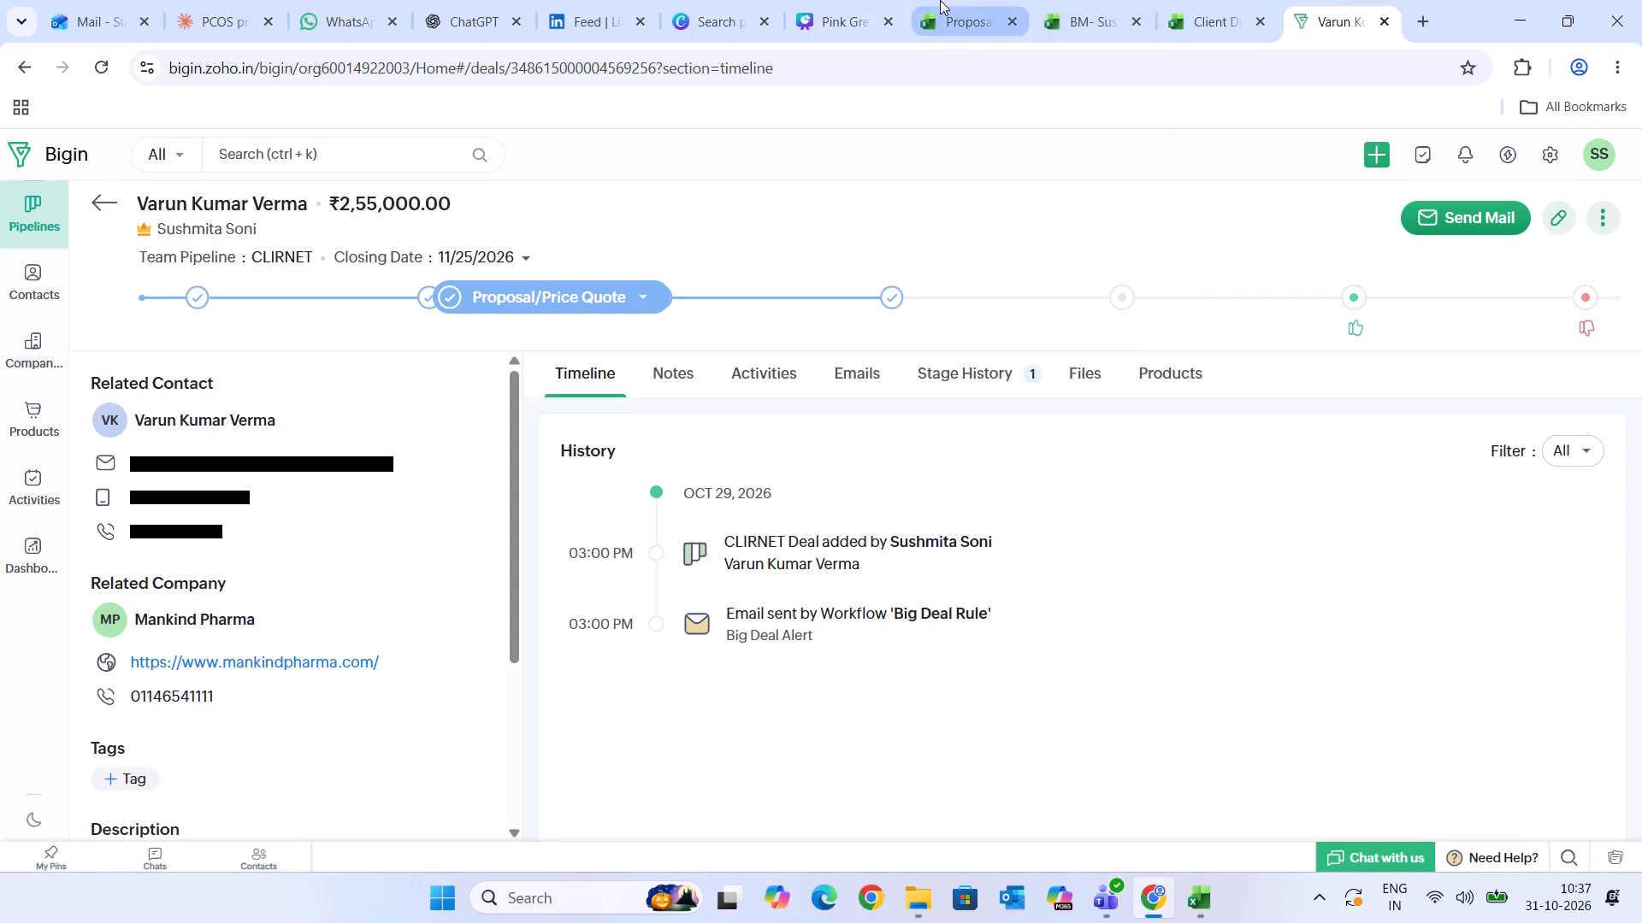
Switch to the Client Discussions workbook and review its entries, including the What was discussed notes for each client.
click(940, 0)
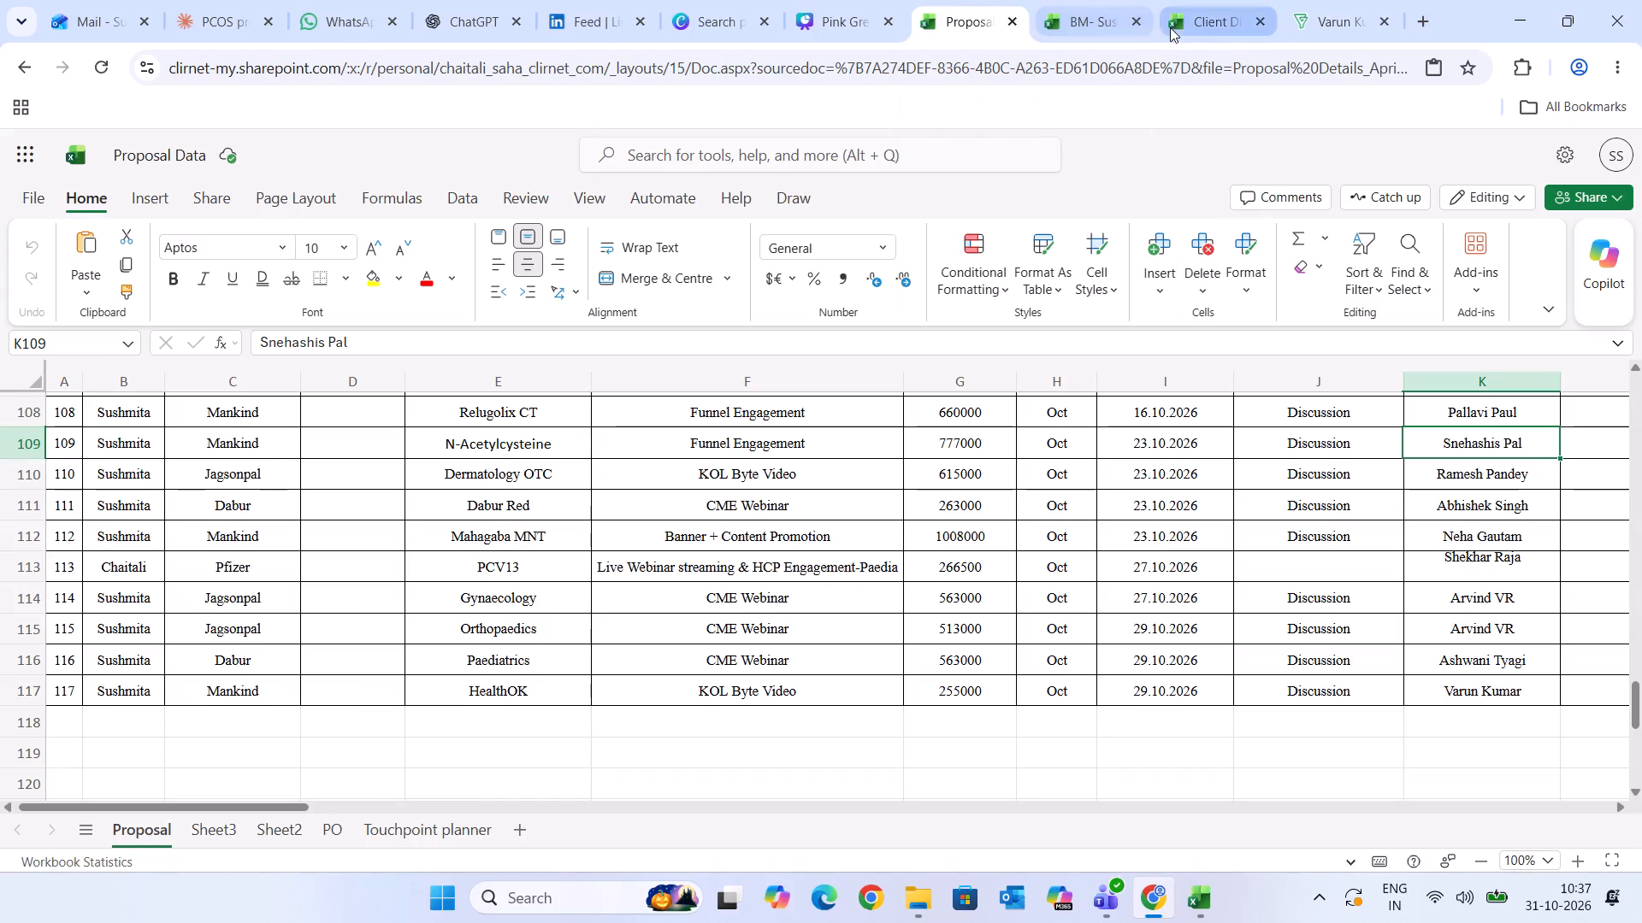
click(1211, 23)
click(840, 720)
scroll(802, 523, up, 3)
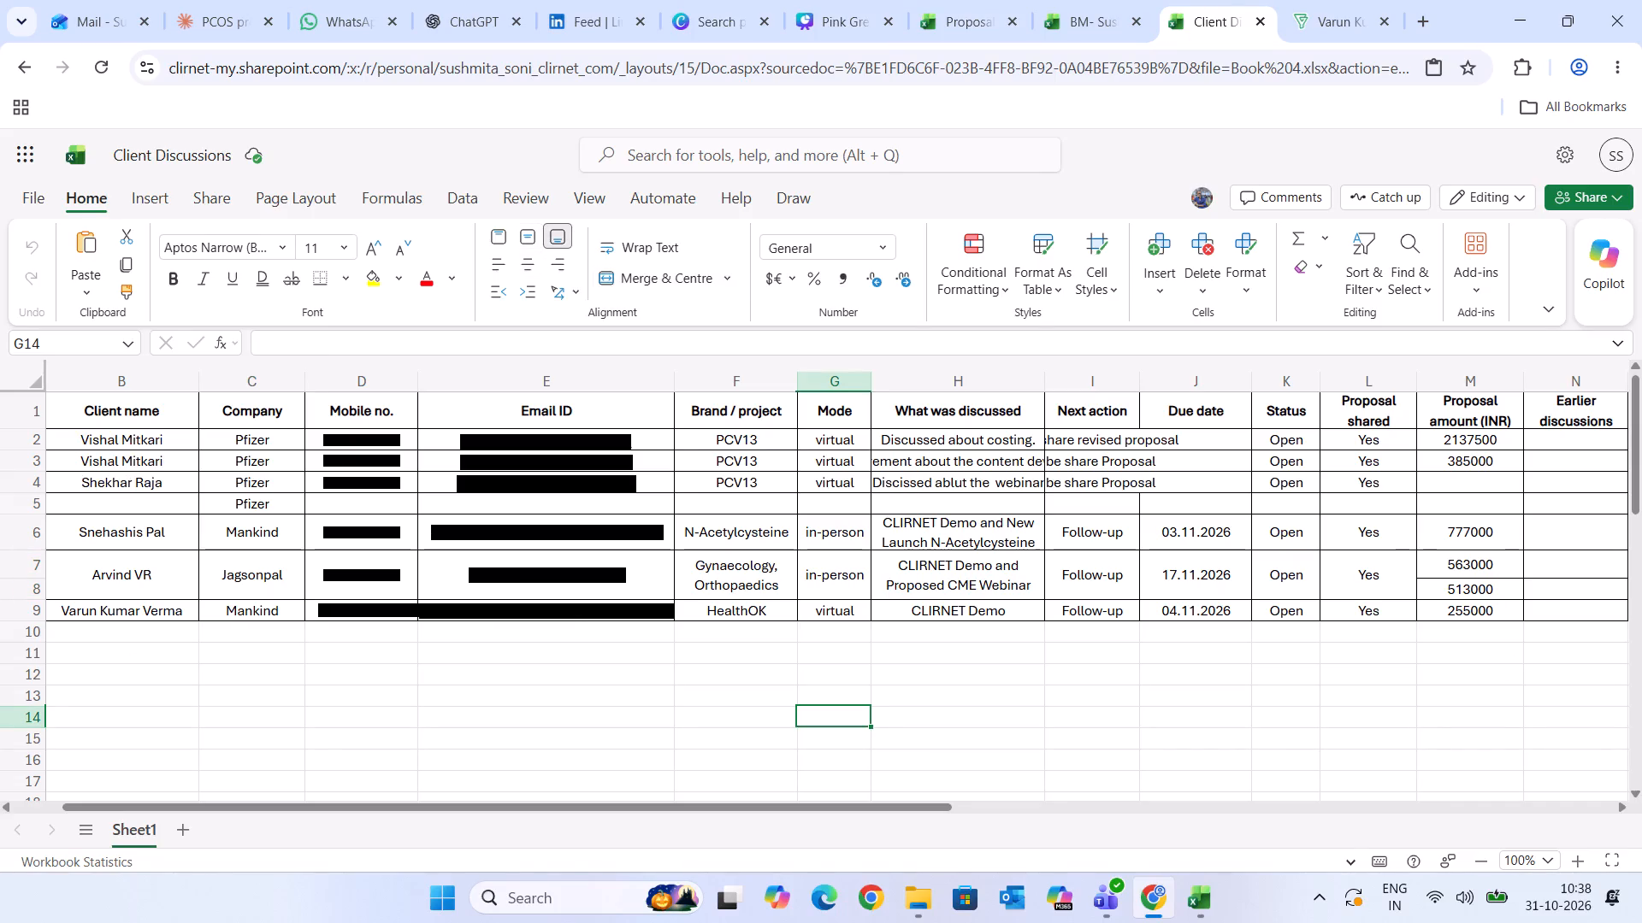
scroll(1320, 633, left, 1)
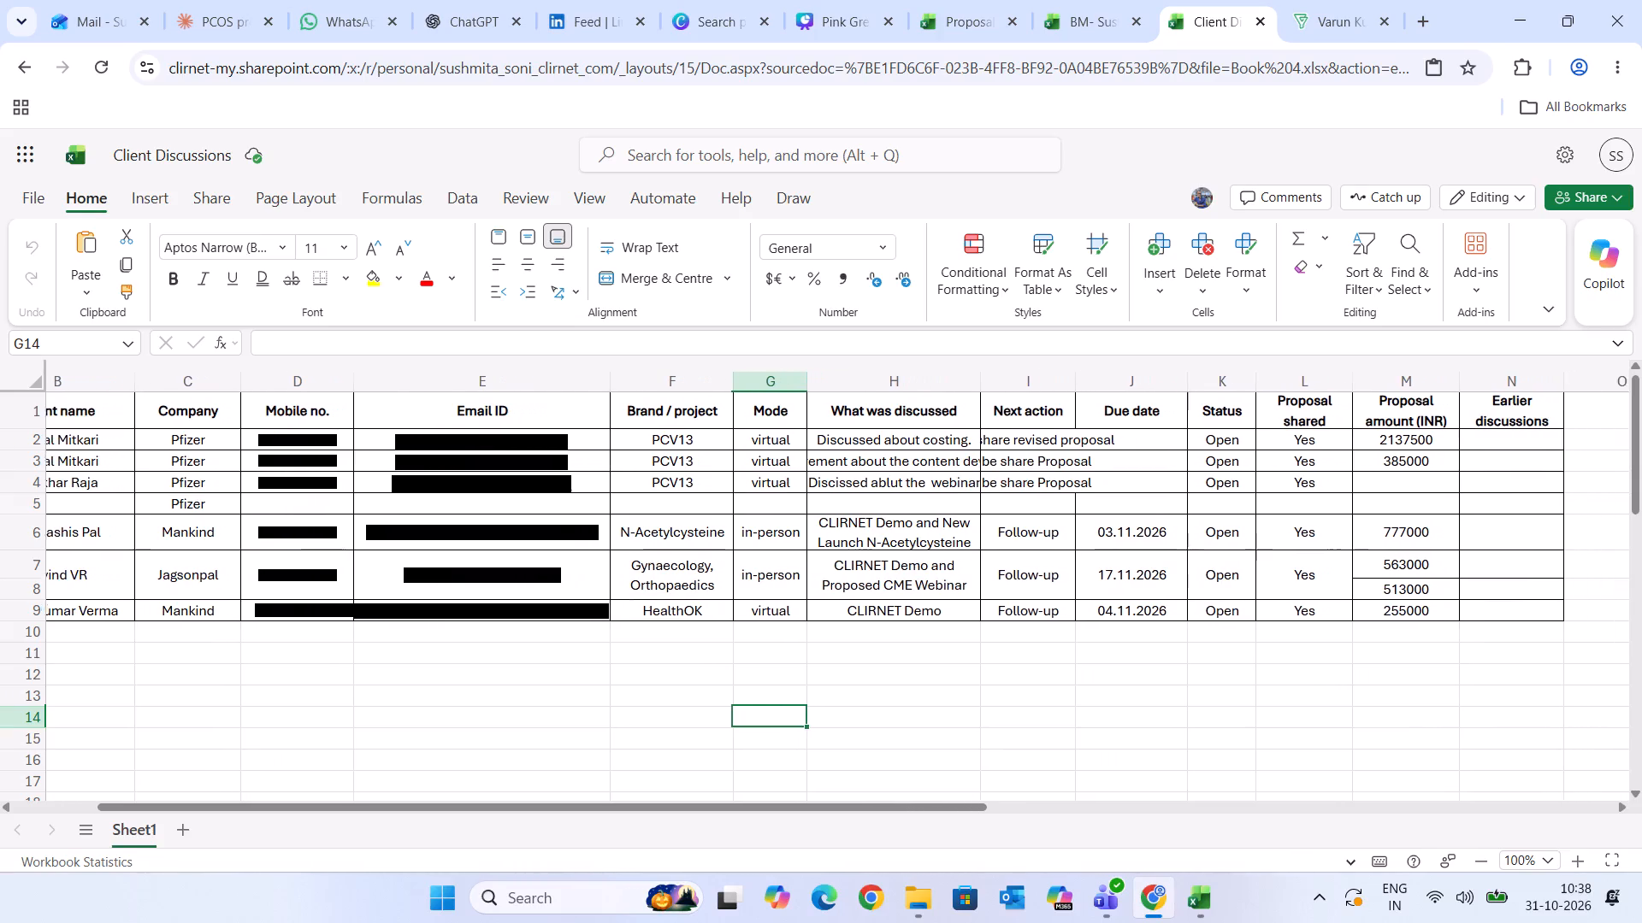
scroll(1320, 633, left, 1)
scroll(1320, 633, right, 2)
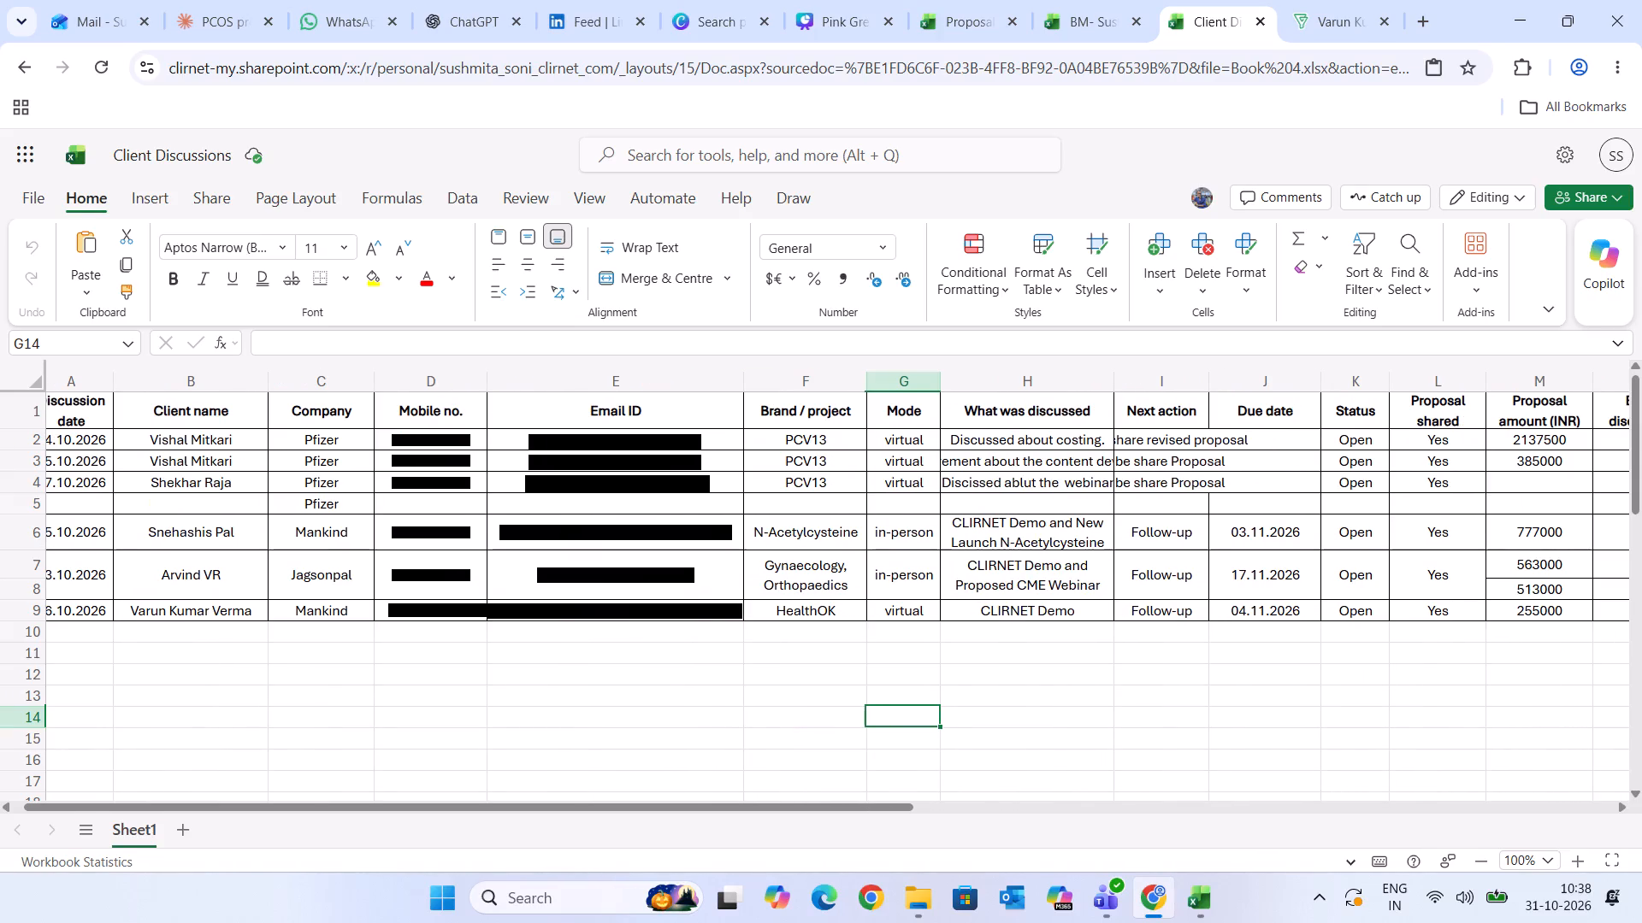
click(1038, 435)
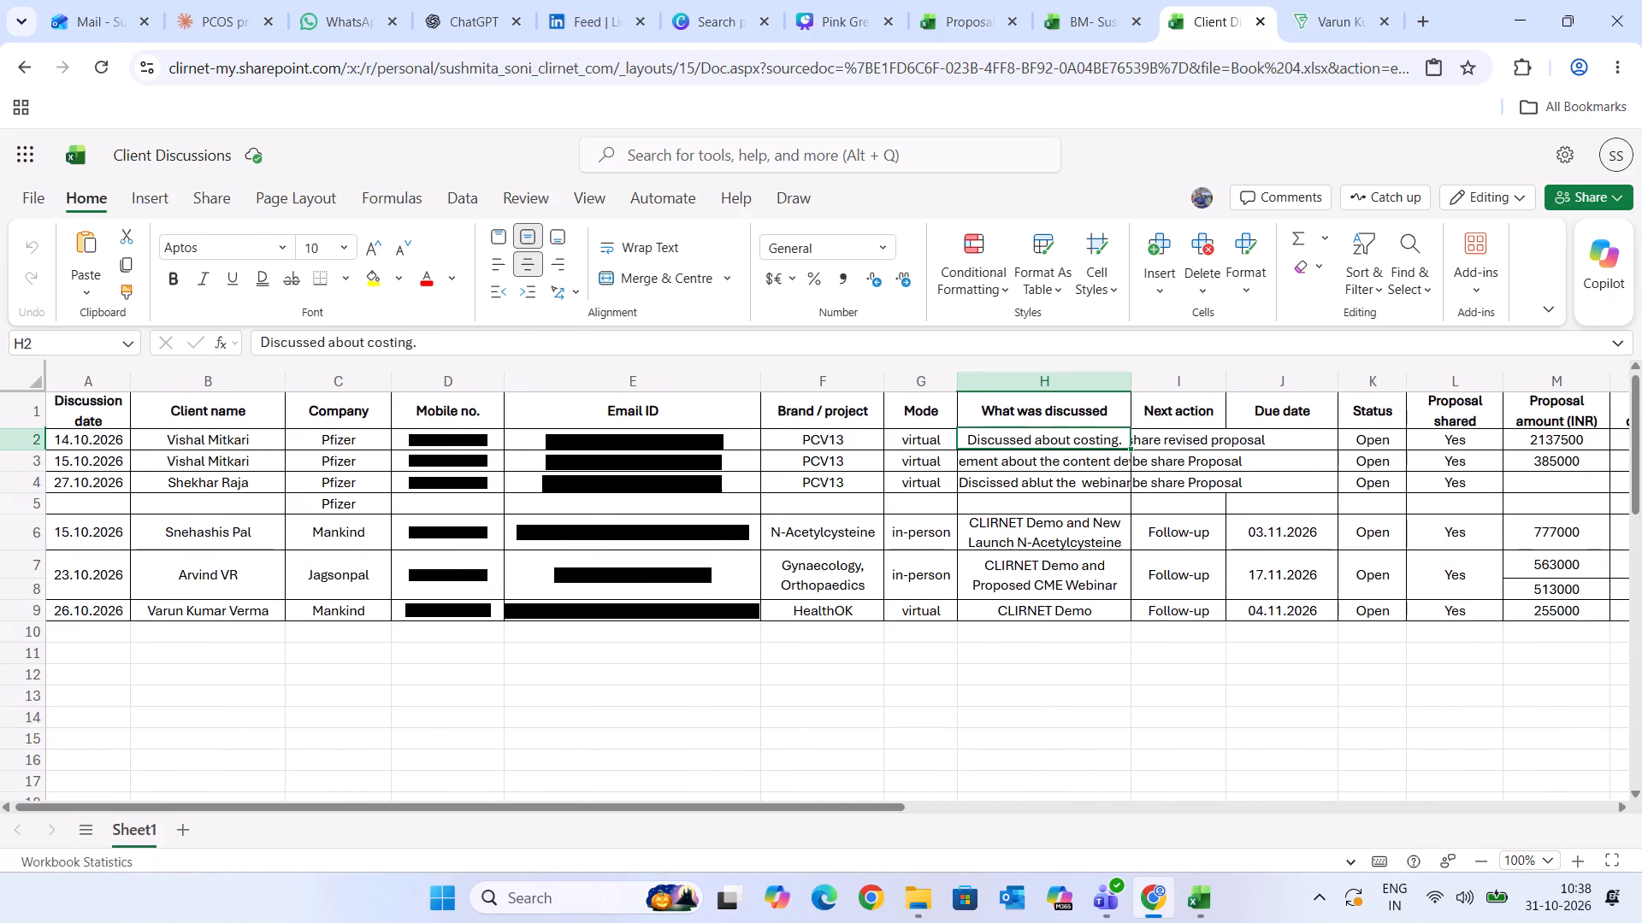
click(1042, 463)
click(1042, 491)
click(1042, 514)
click(1044, 527)
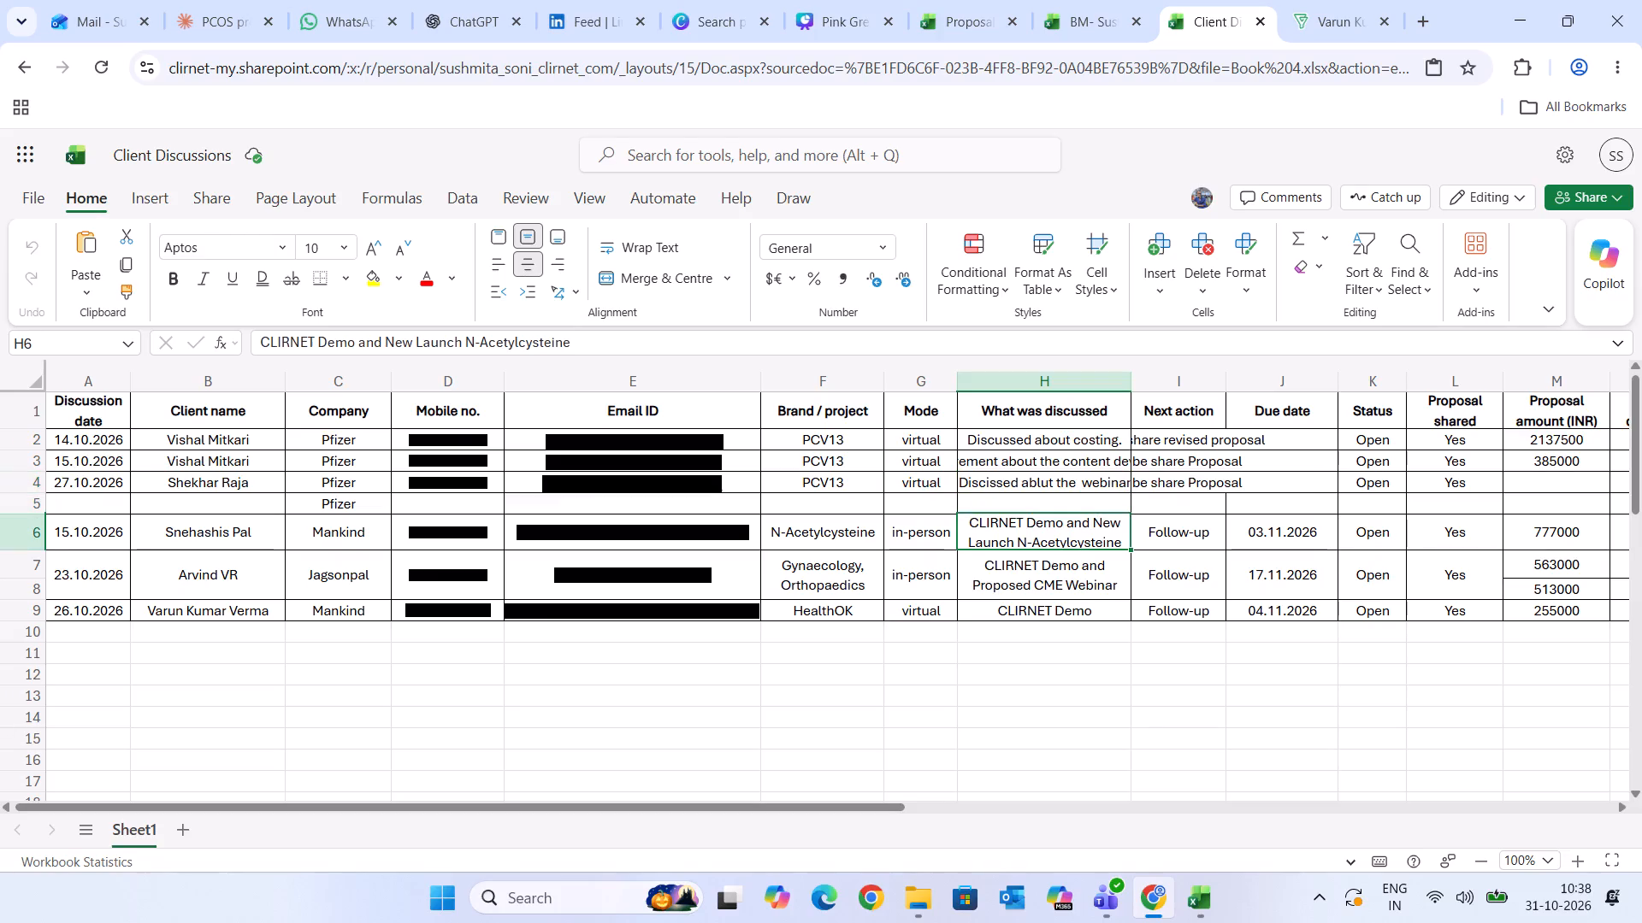
click(1042, 573)
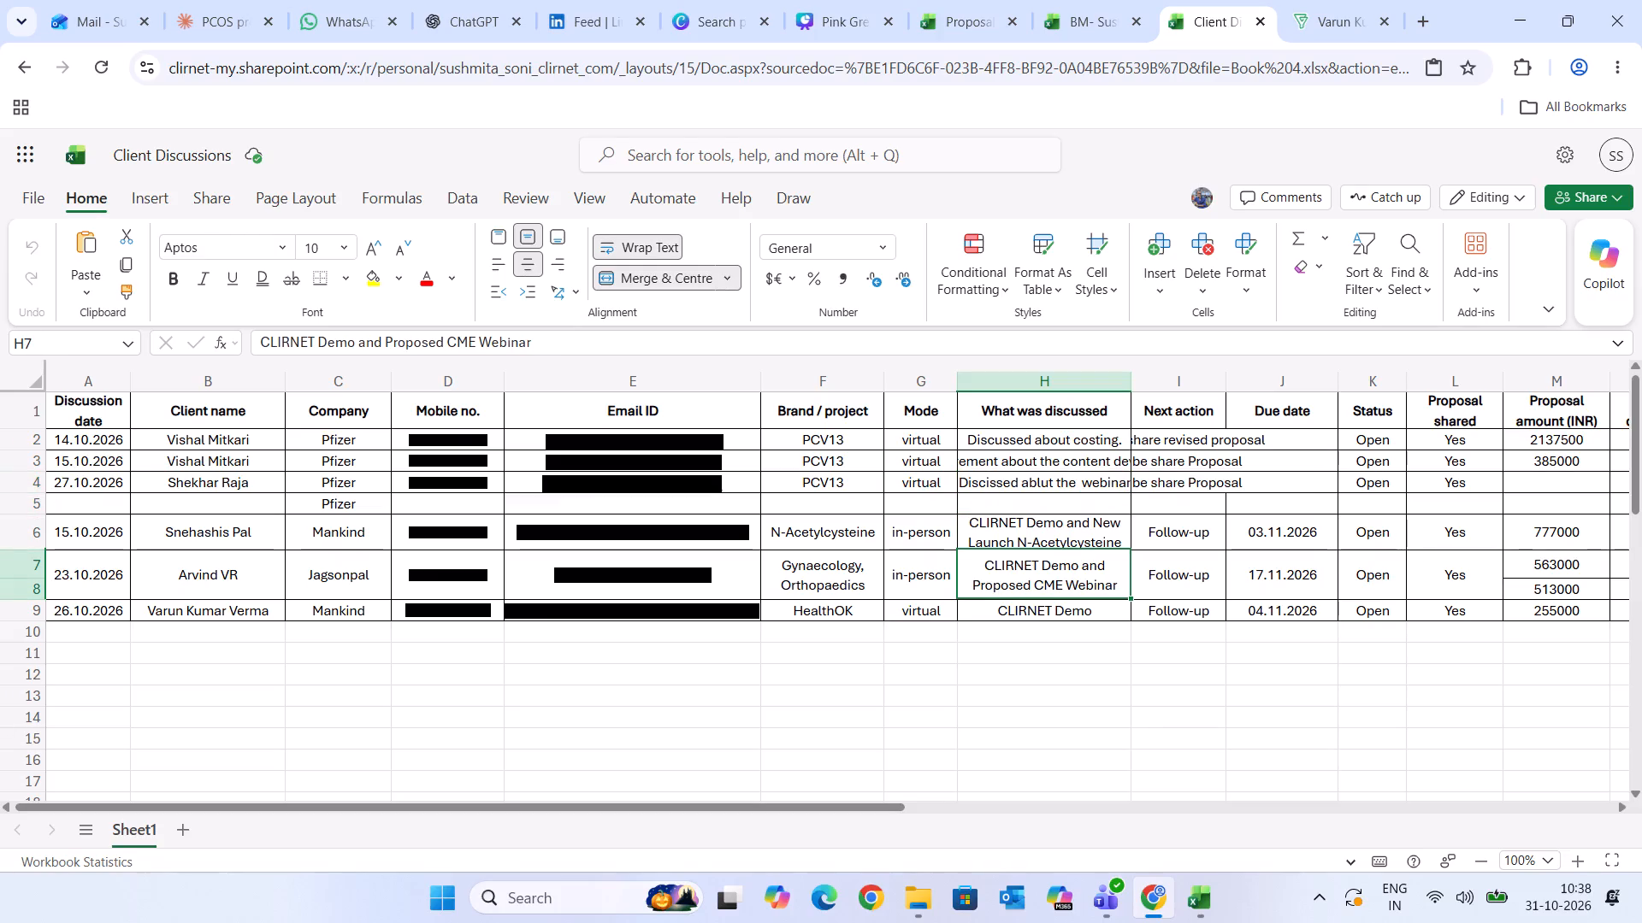
Wrap the text in cells H2:H4 and throughout the What was discussed column.
drag(1076, 436, 1081, 475)
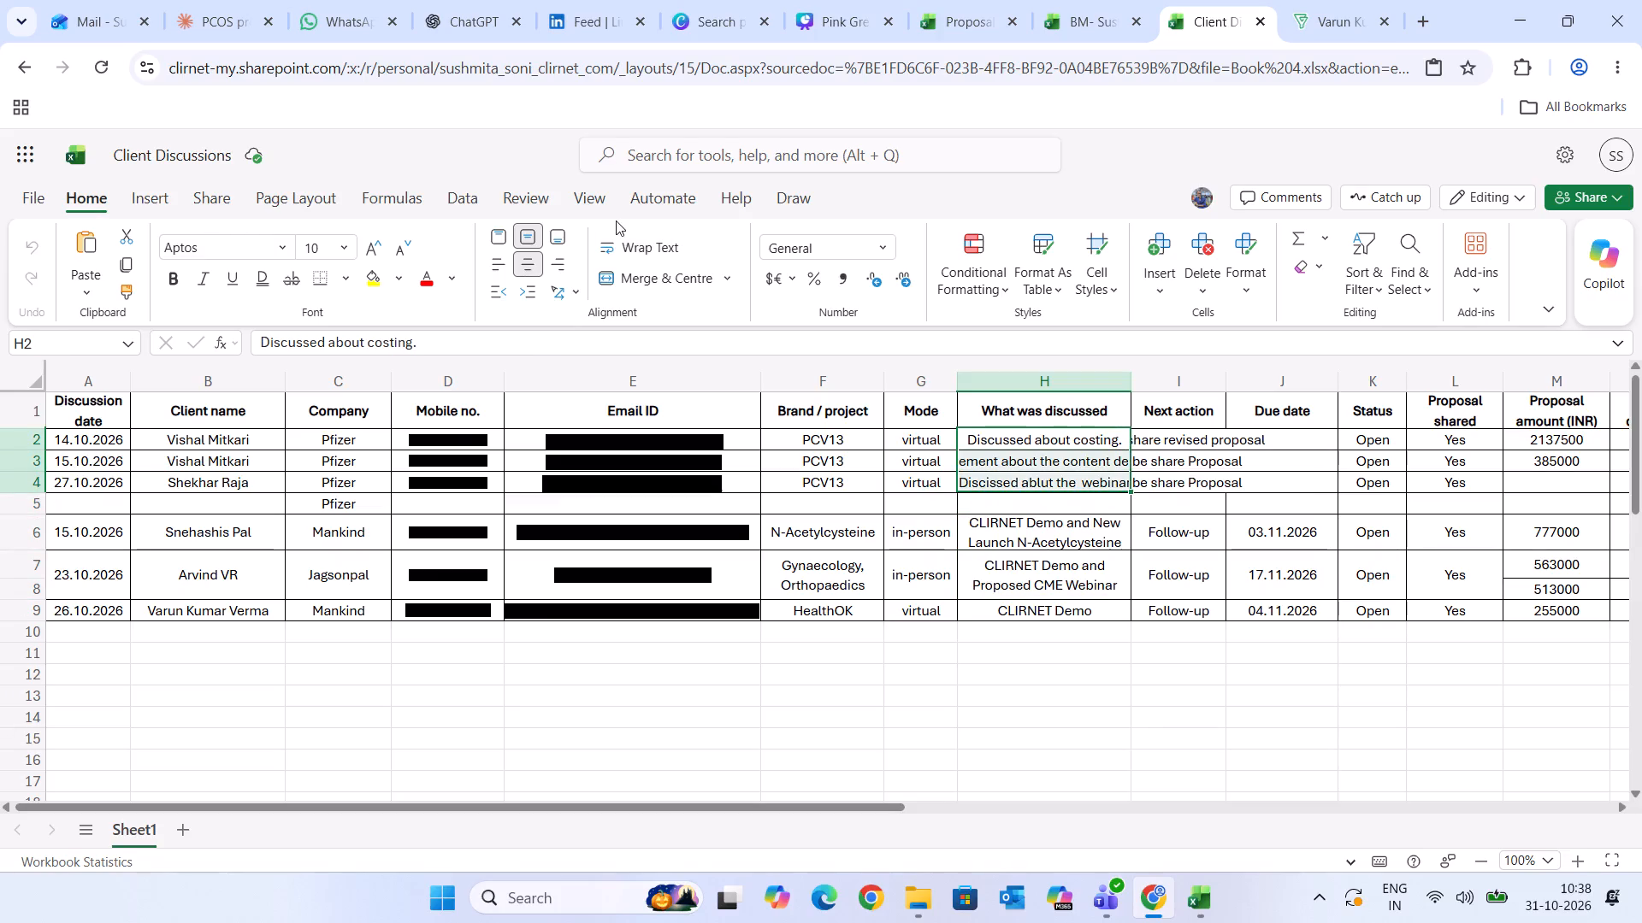
click(635, 245)
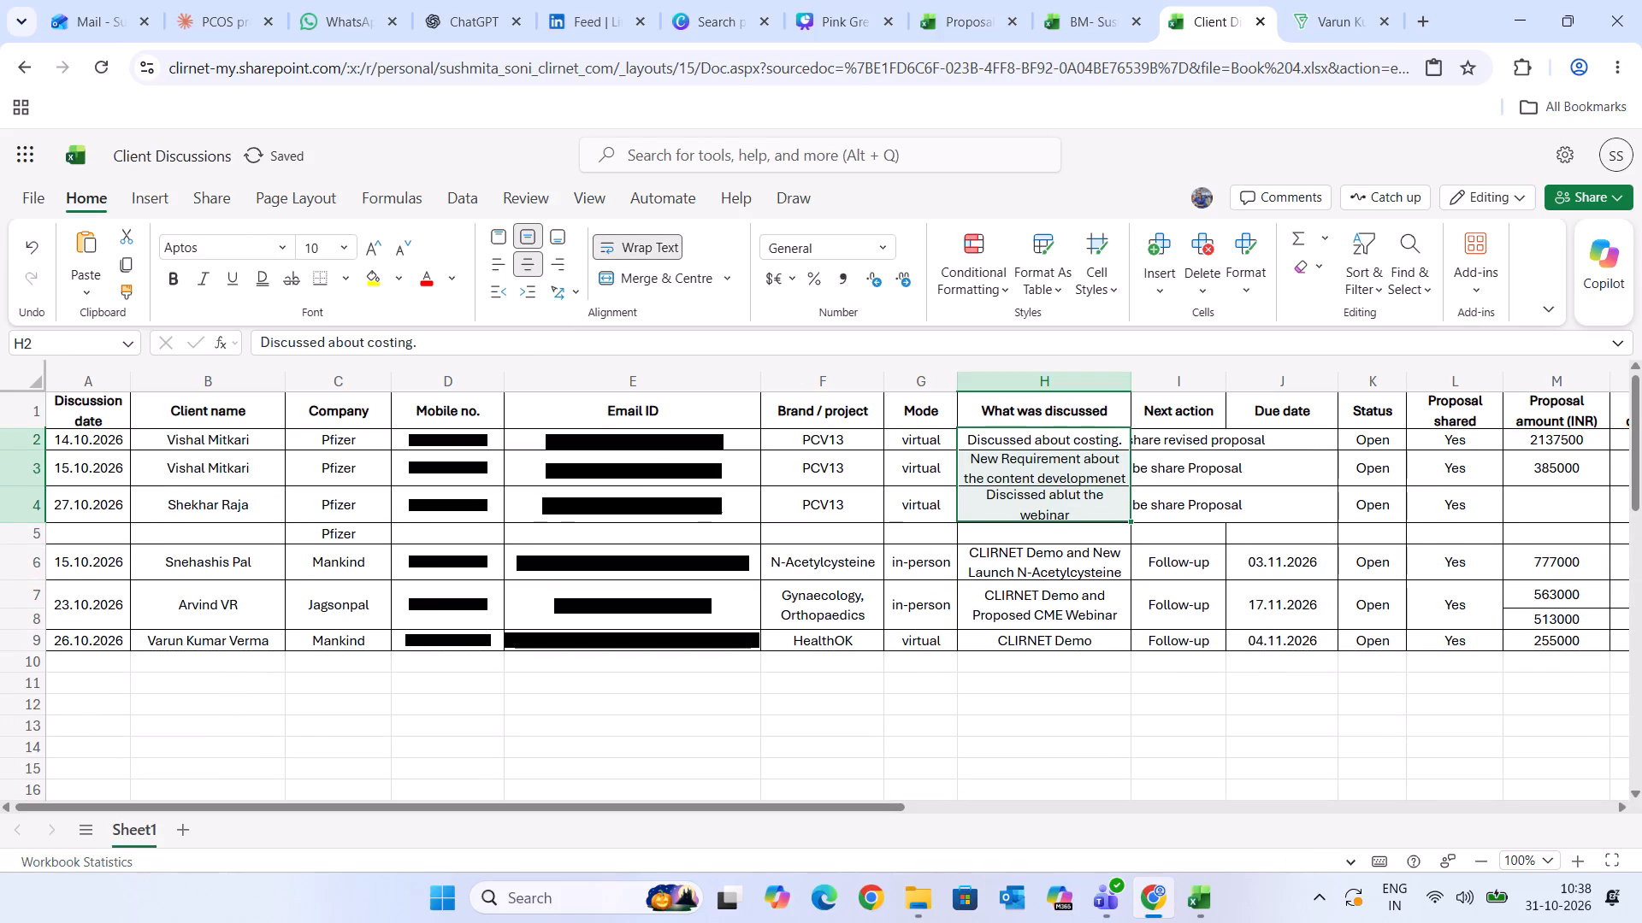
click(1070, 723)
click(1028, 379)
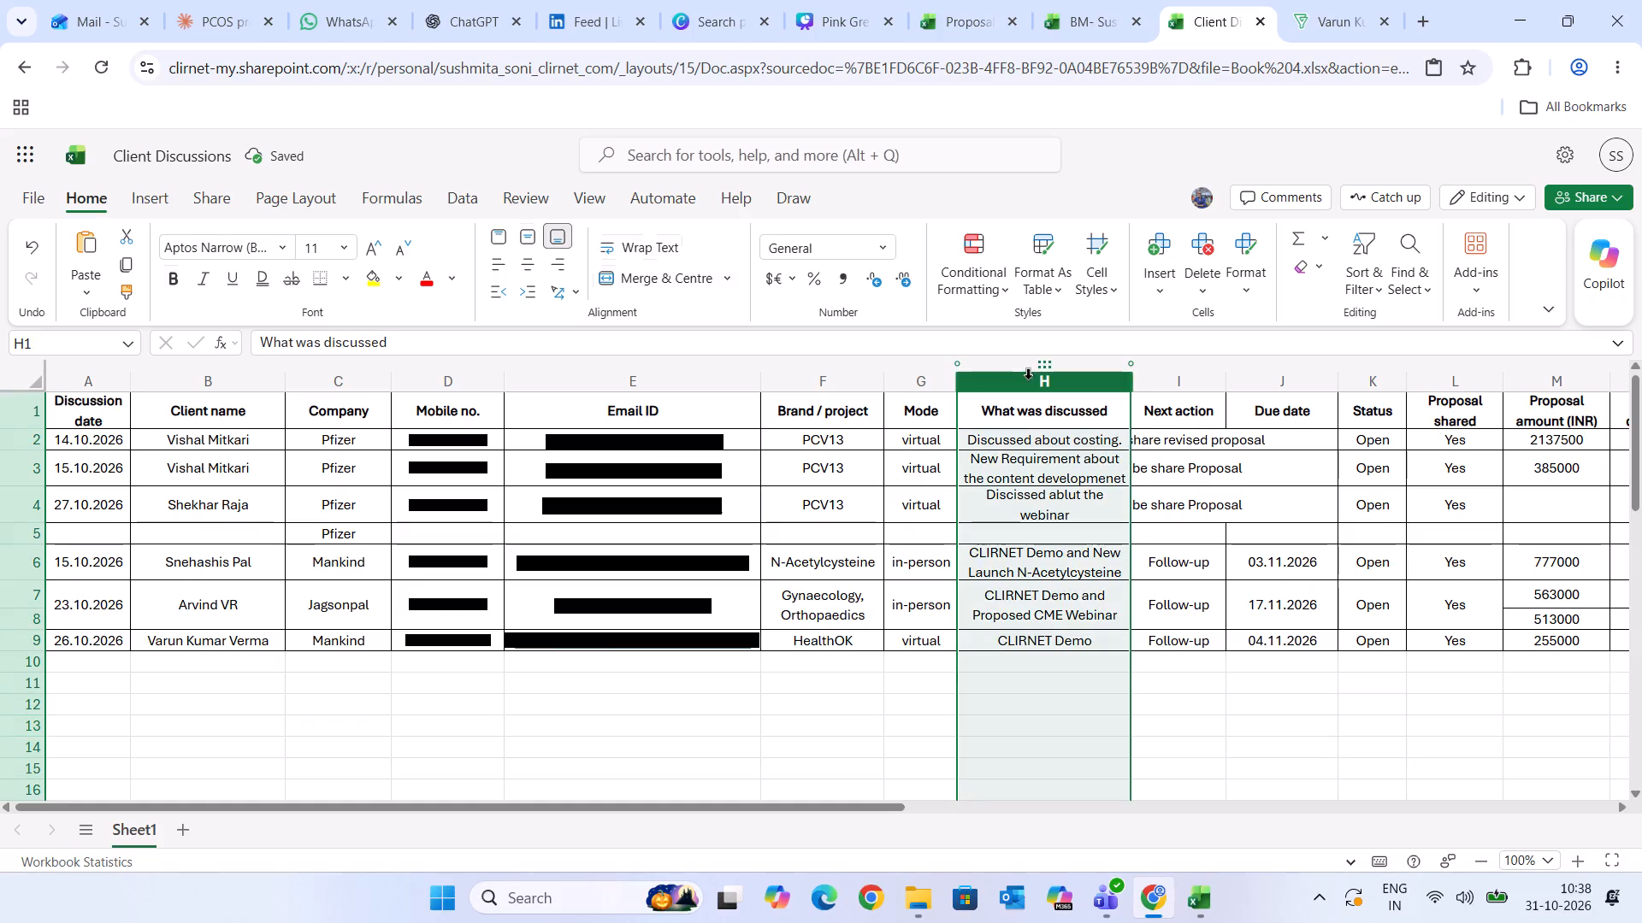
click(618, 242)
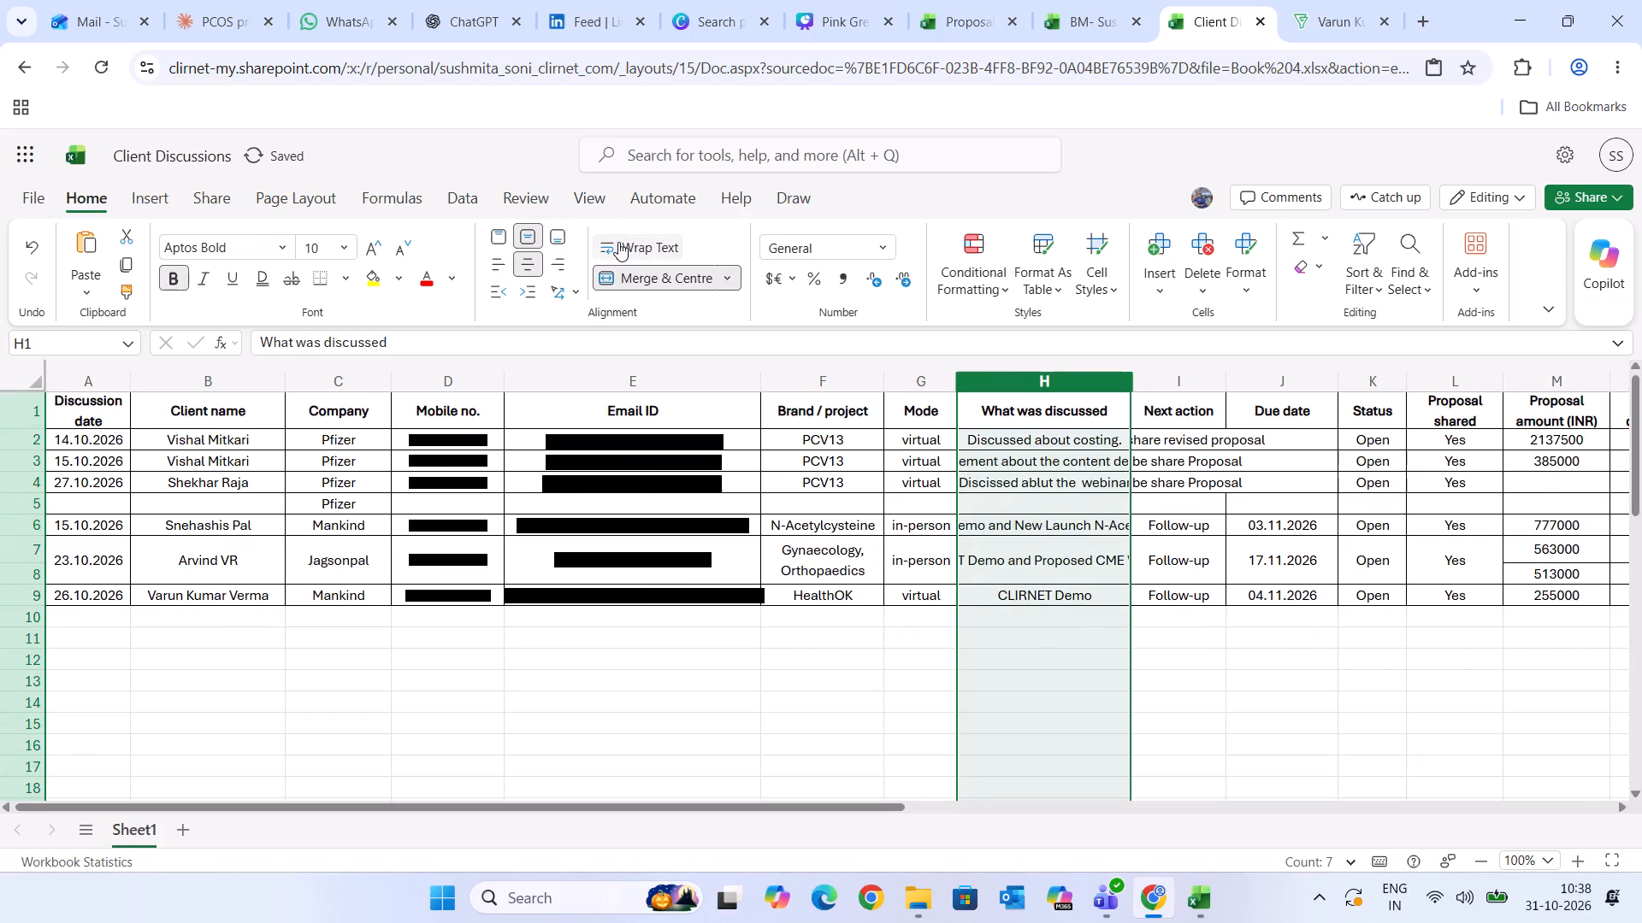
click(618, 242)
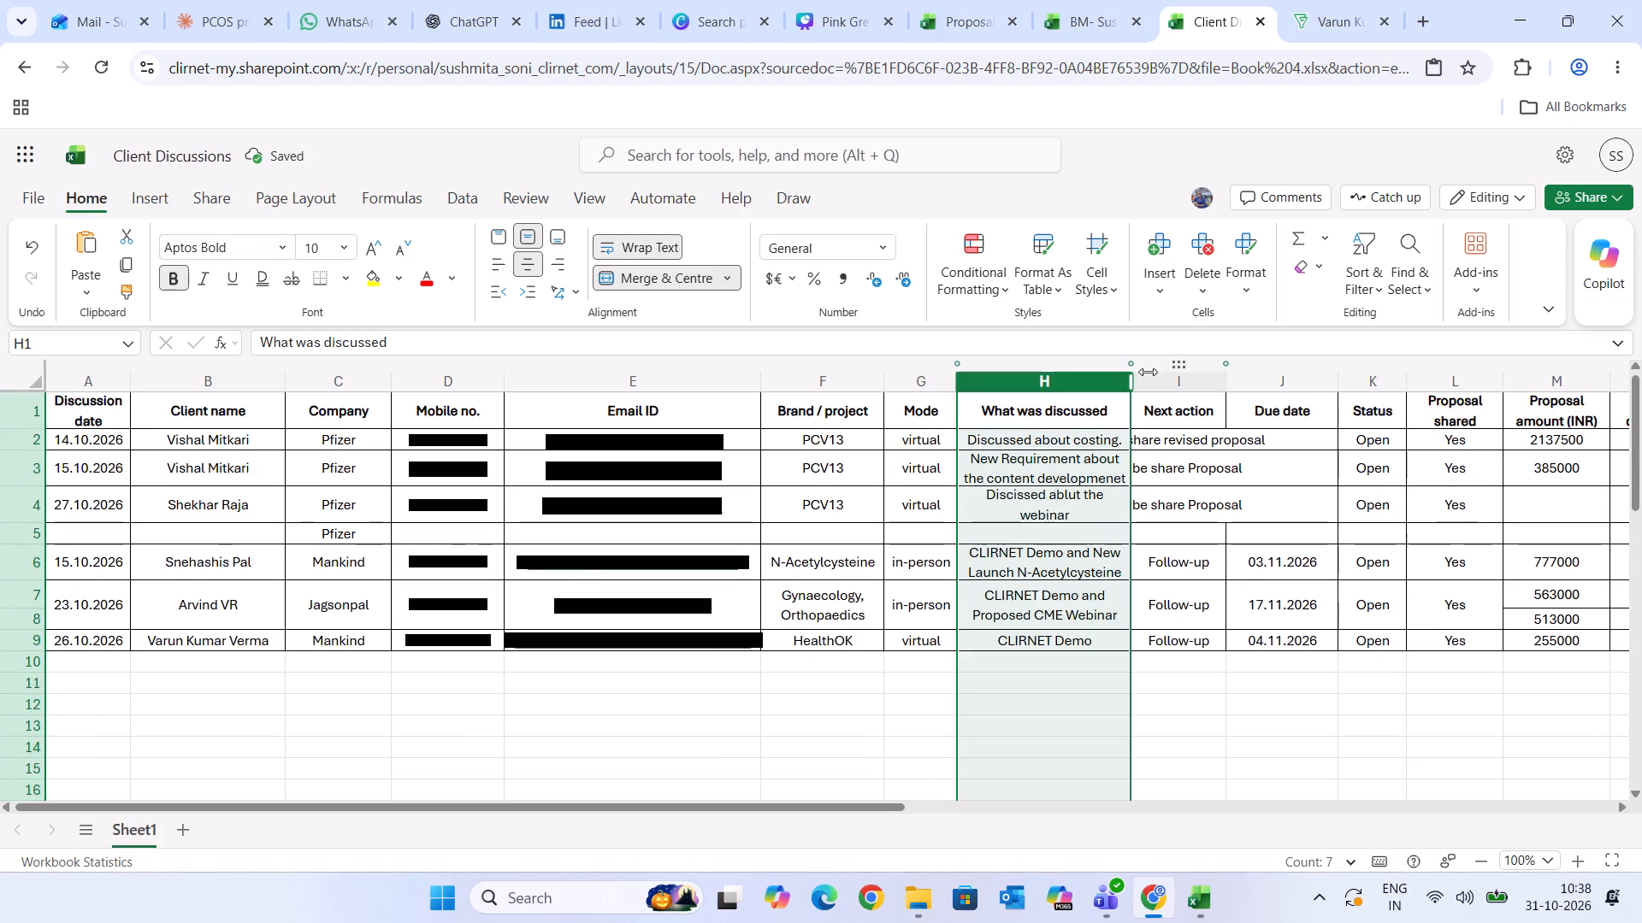
Wrap the text in the Next action column and widen it so "To be share Proposal" fits on one line.
click(1185, 372)
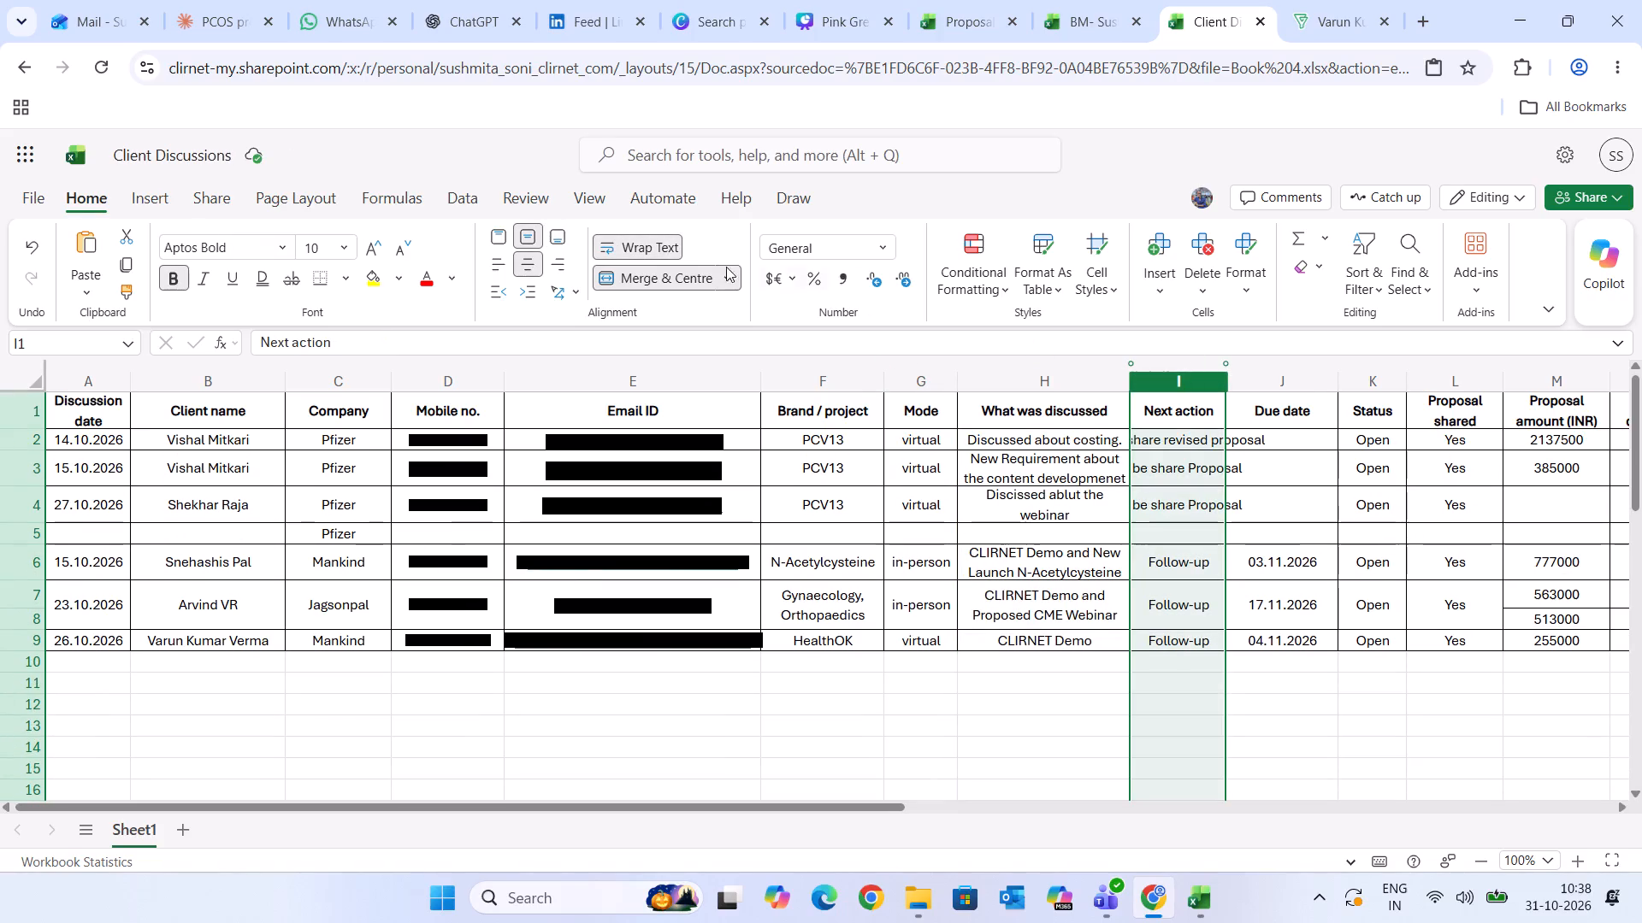
click(641, 239)
click(642, 241)
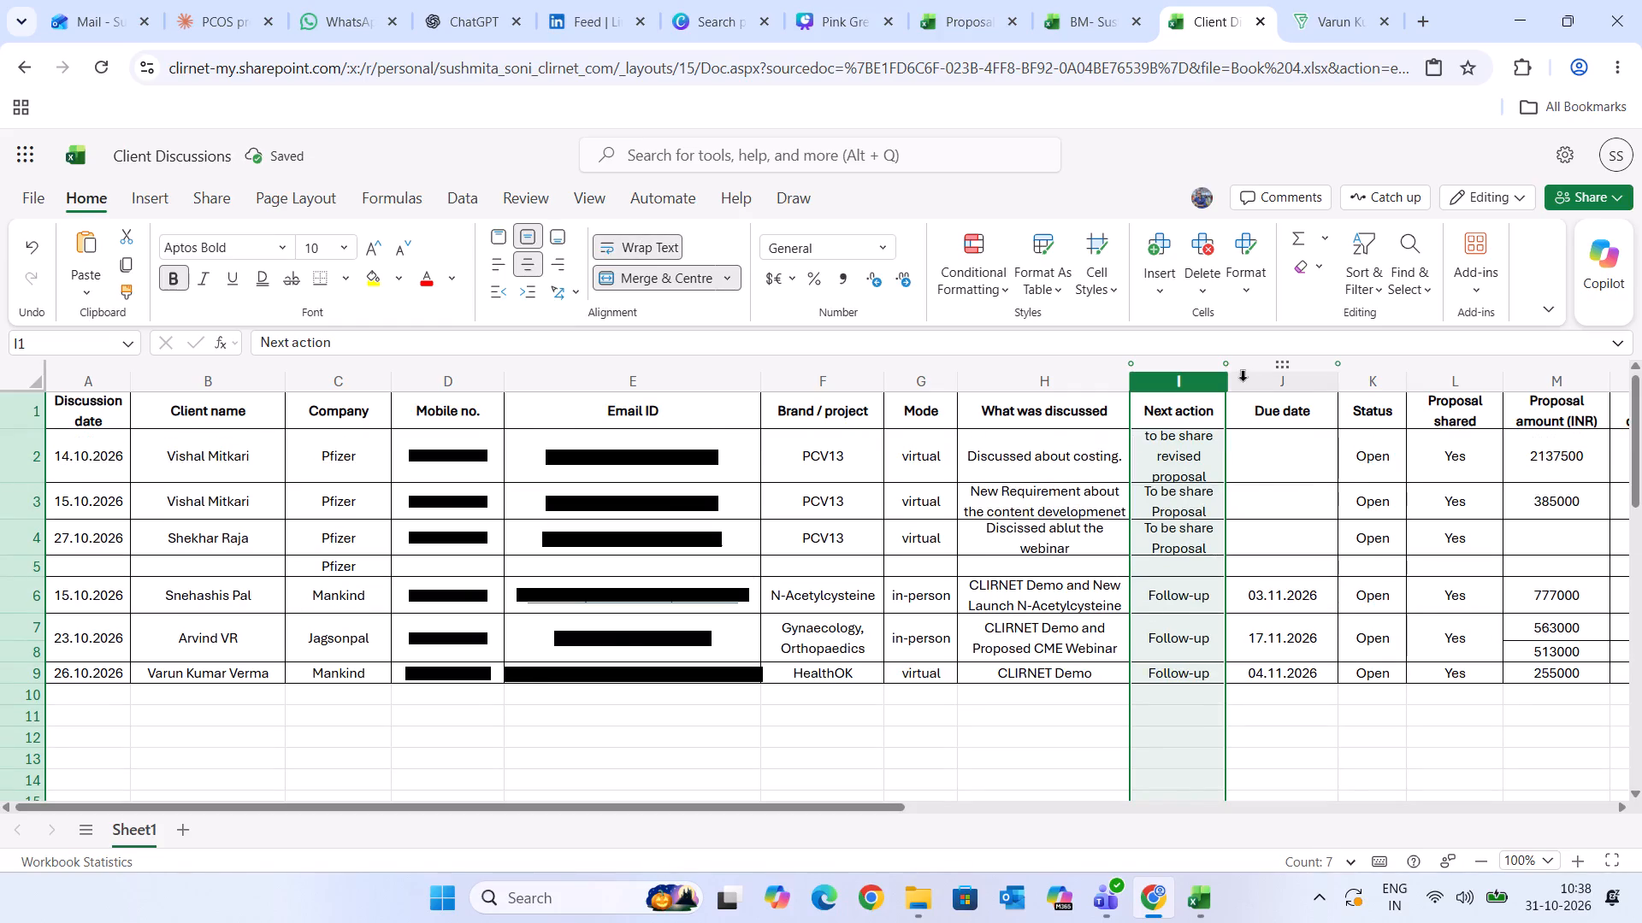
drag(1227, 388, 1286, 376)
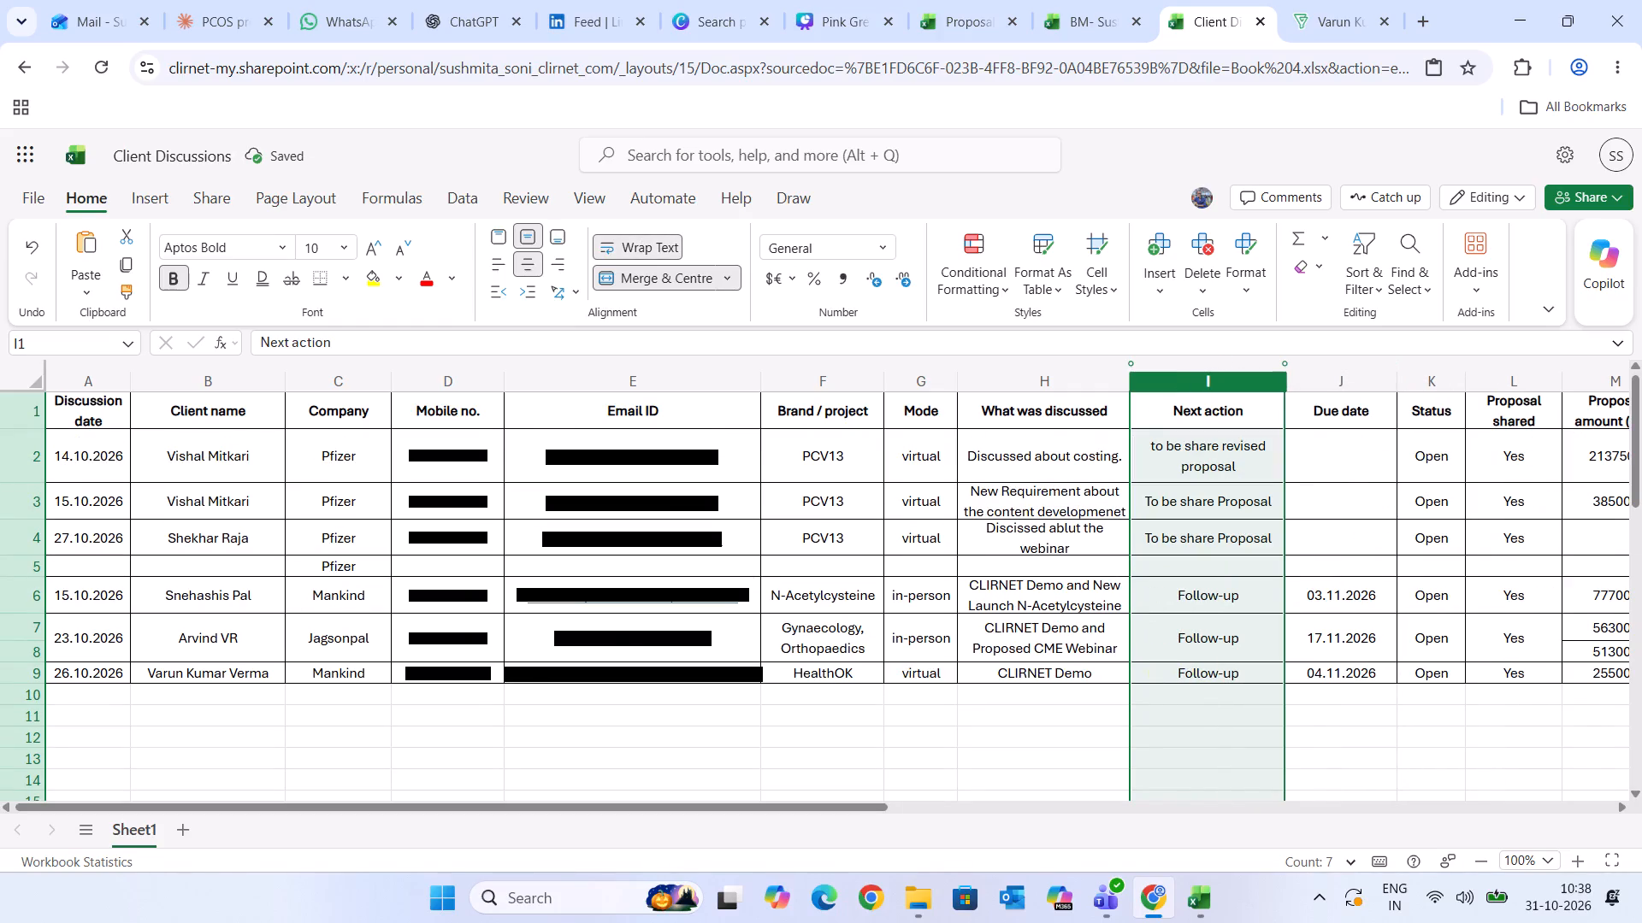
click(1383, 744)
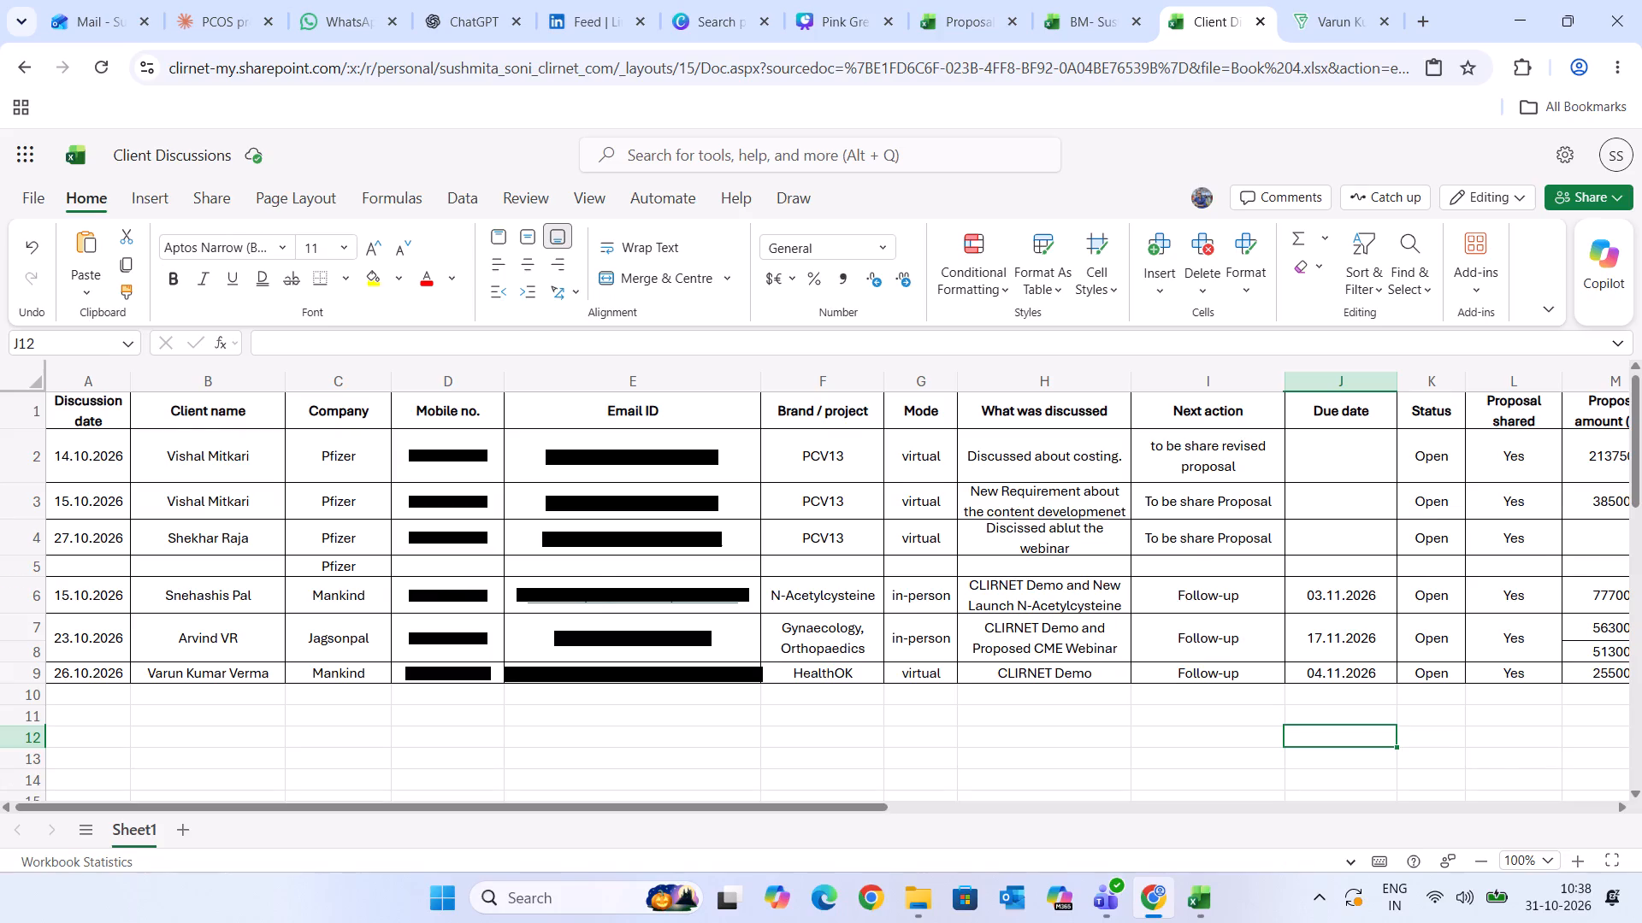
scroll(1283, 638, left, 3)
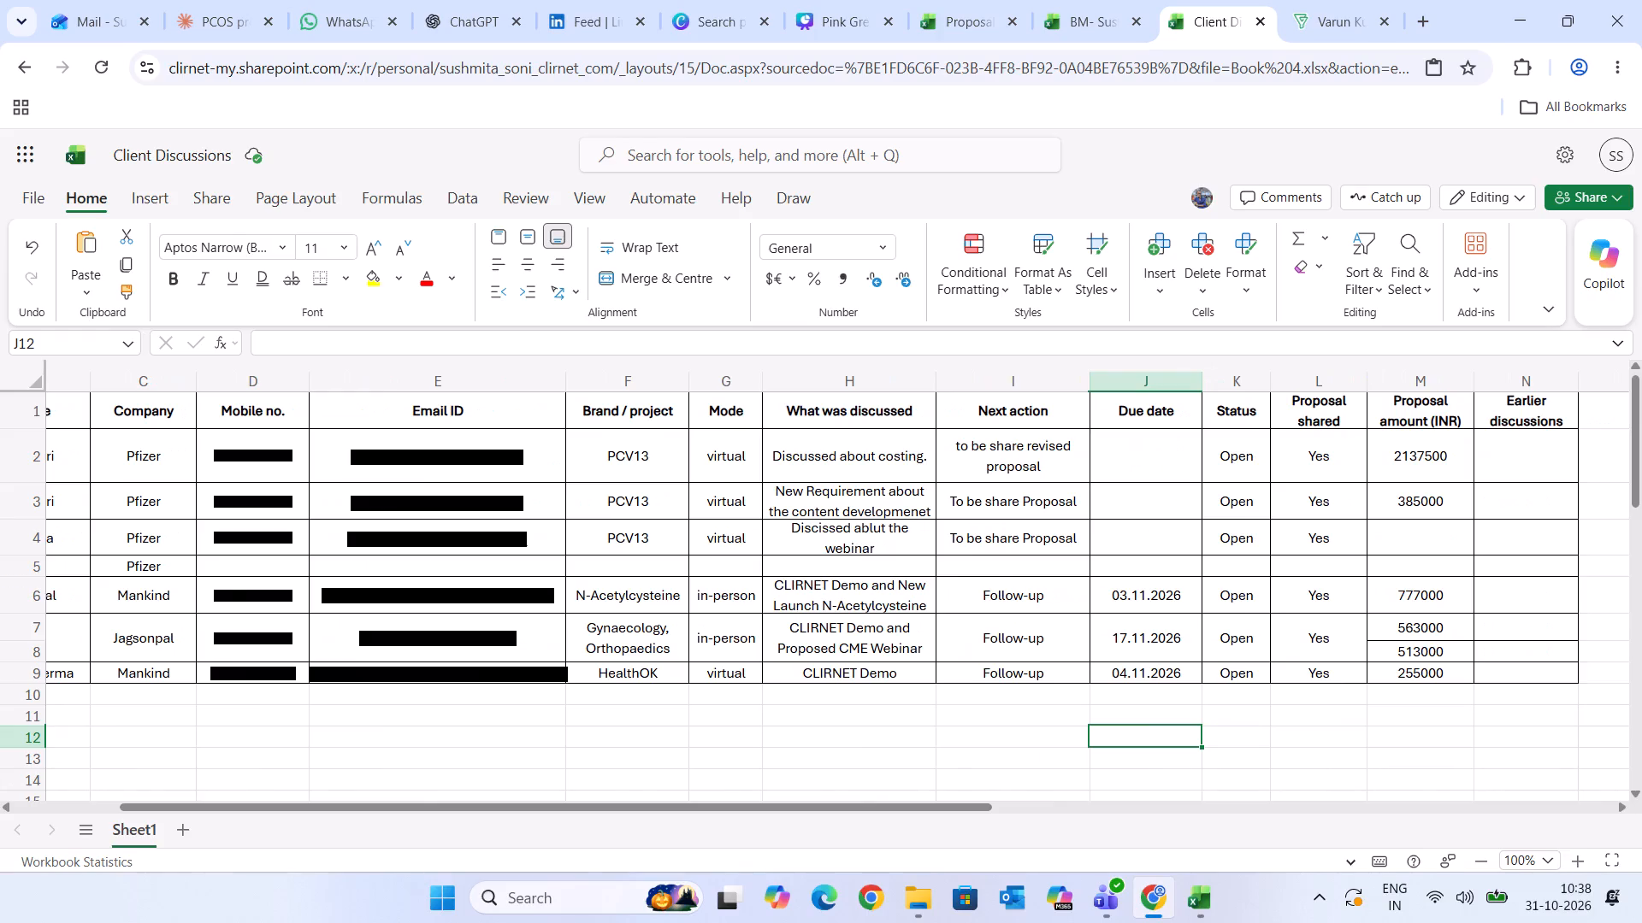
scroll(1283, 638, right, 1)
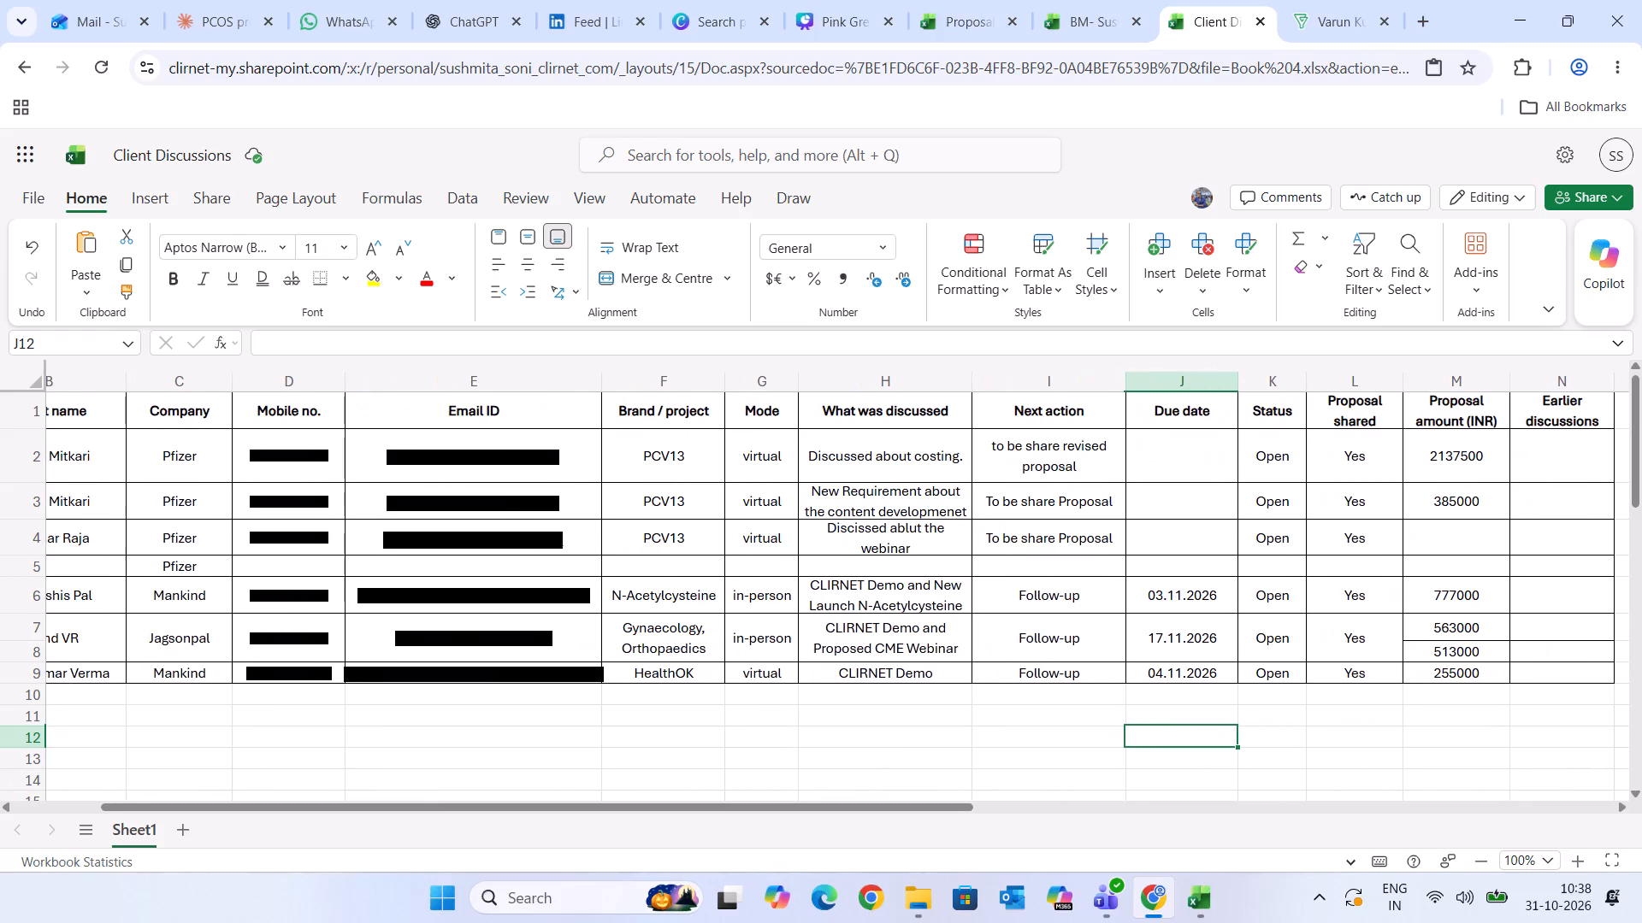